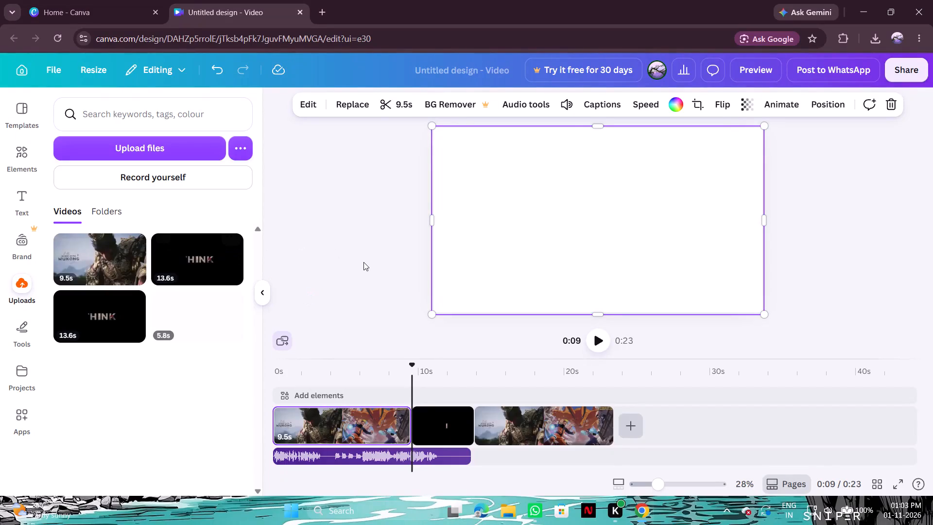
Delete the first 9.5-second video clip, located before the black text intro clip, from the timeline.
{"action": "left_click", "coordinate": [400, 413]}
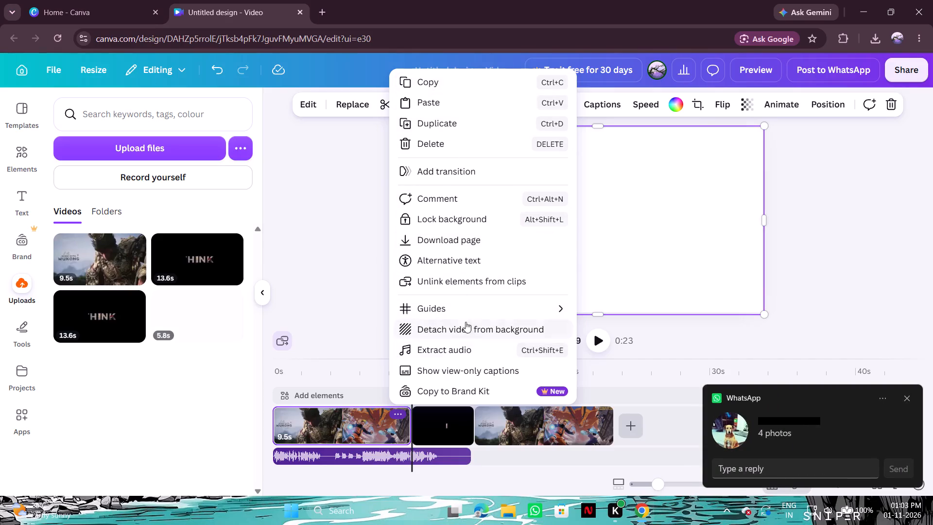
{"action": "left_click", "coordinate": [450, 141]}
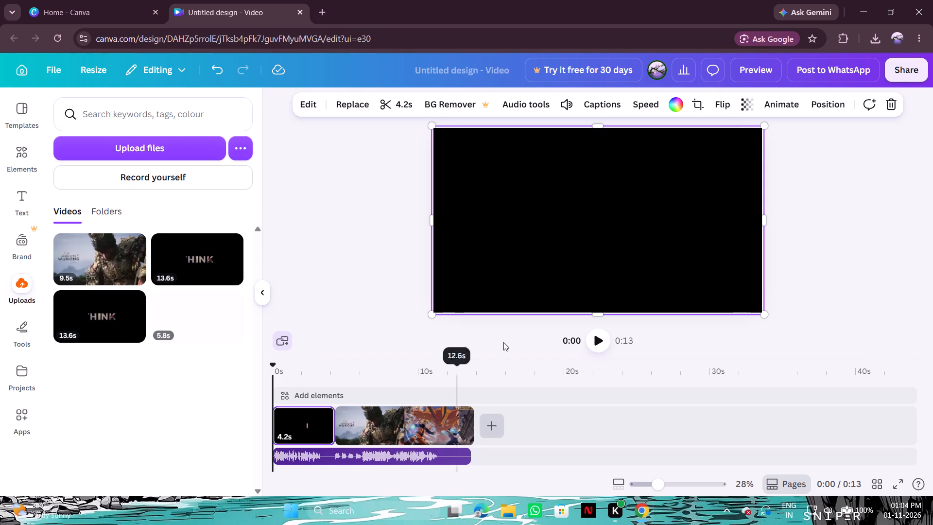
Play the edited video from the beginning to check the clip order against the audio, and pause partway through the second clip.
{"action": "left_click", "coordinate": [599, 341]}
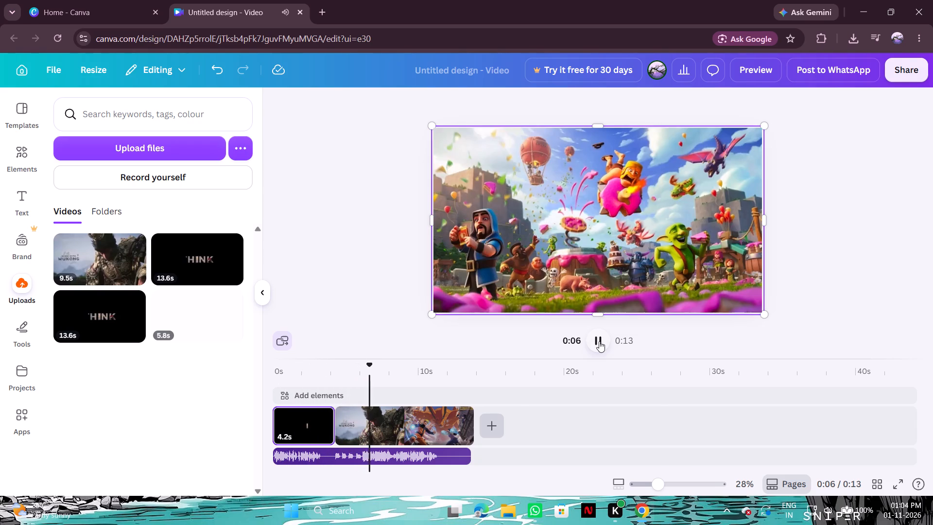
{"action": "left_click", "coordinate": [599, 341]}
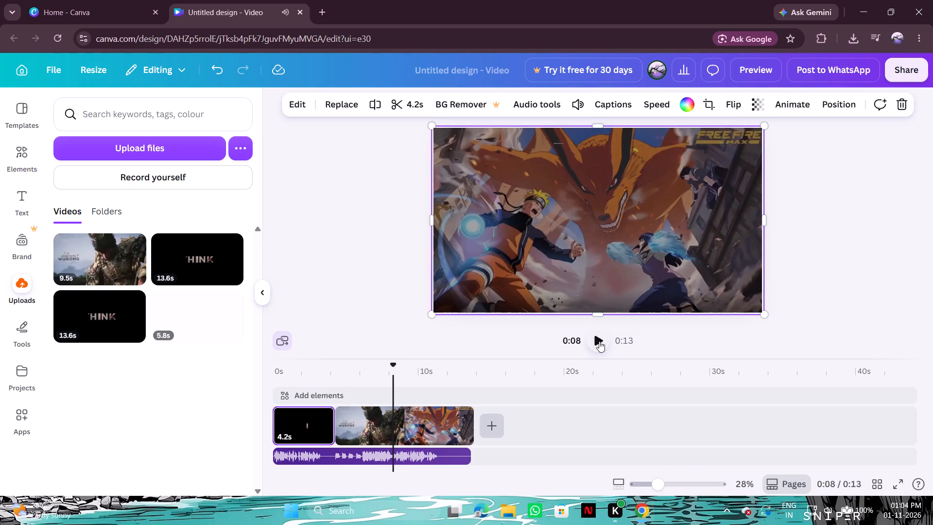
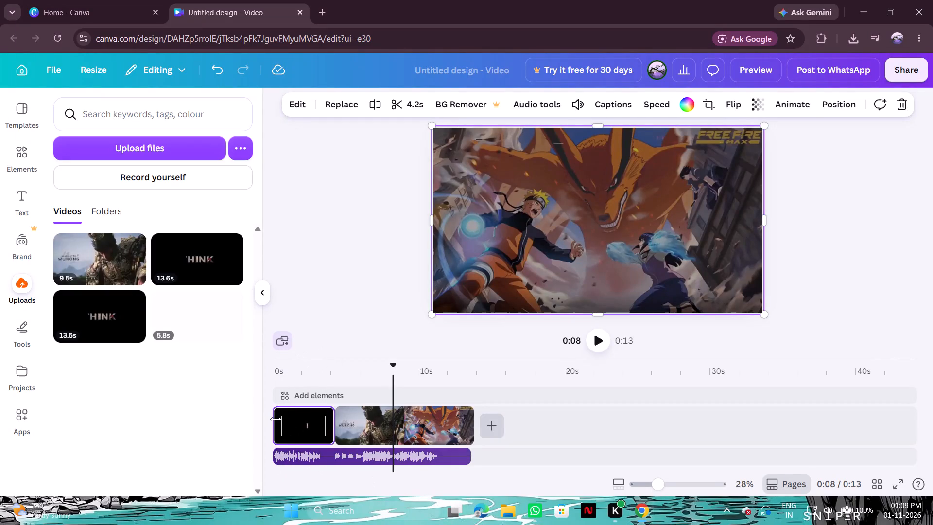
Play the remaining video through to its end, replay it from the beginning to check clip timing against the audio, and pause in the second clip.
{"action": "left_click_drag", "start_coordinate": [392, 383], "coordinate": [285, 375]}
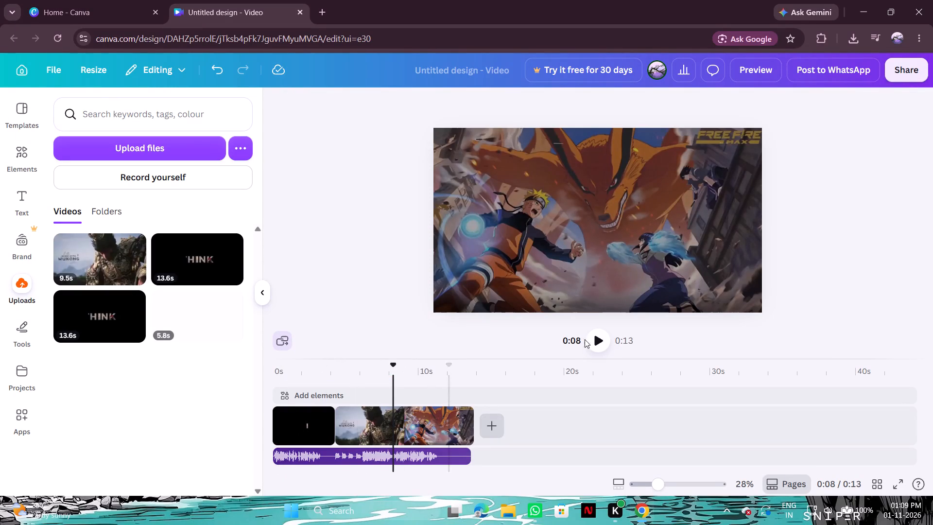
{"action": "left_click", "coordinate": [603, 337]}
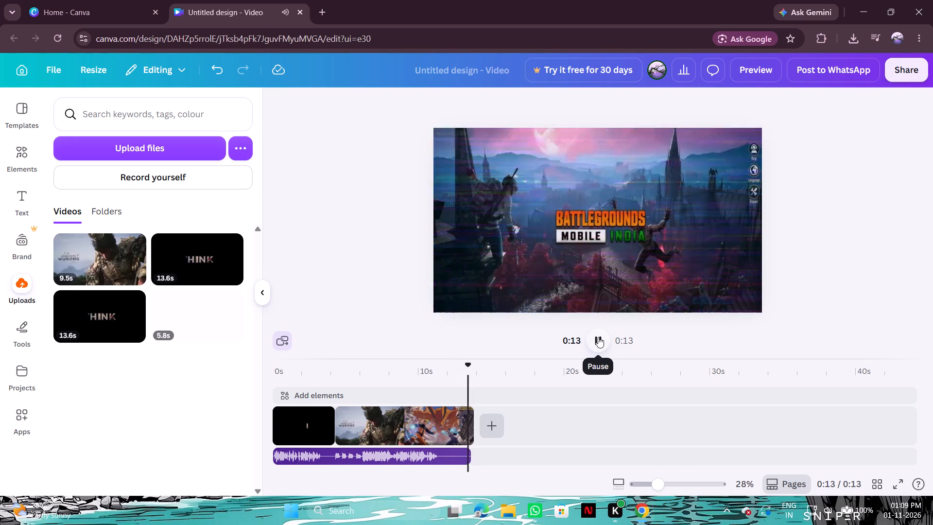
{"action": "left_click", "coordinate": [598, 337]}
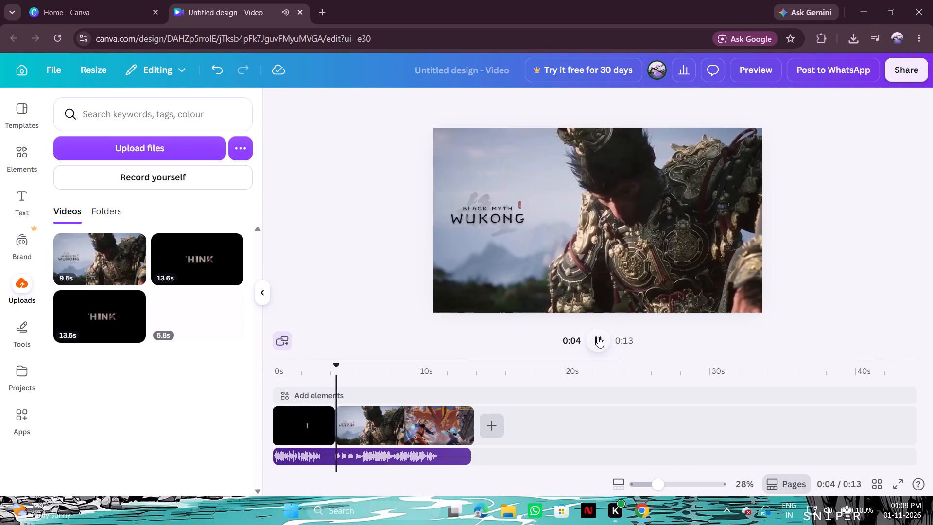
{"action": "left_click", "coordinate": [598, 337]}
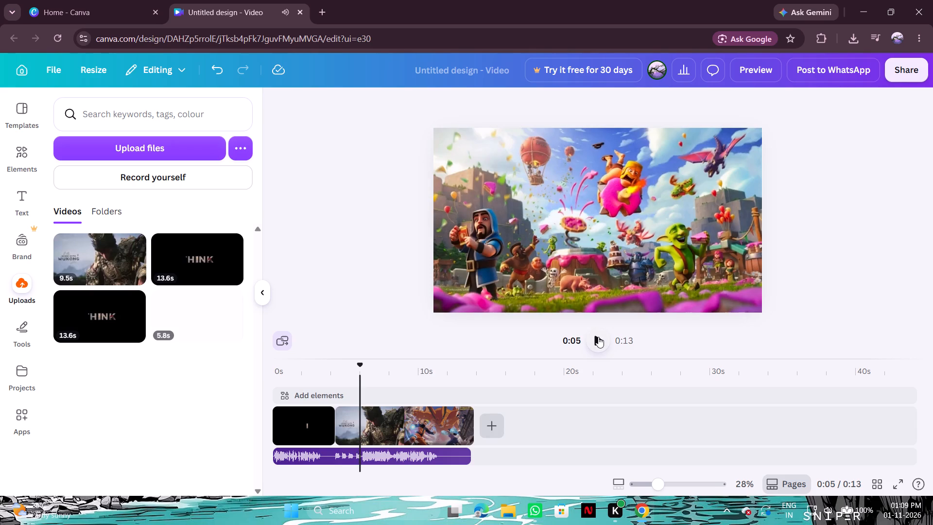
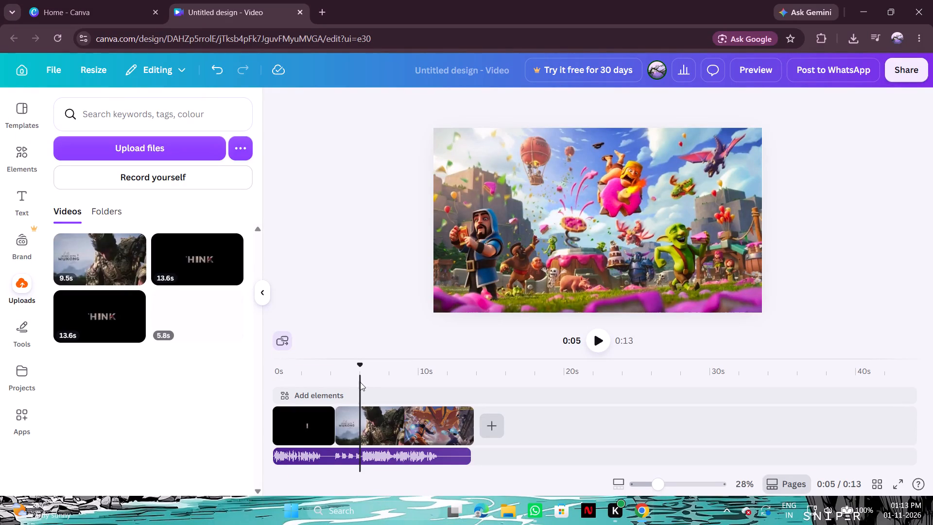
Replay the video from the beginning to check clip timing against the audio, pausing at about 0:08 in the gameplay footage.
{"action": "left_click_drag", "start_coordinate": [361, 383], "coordinate": [346, 386]}
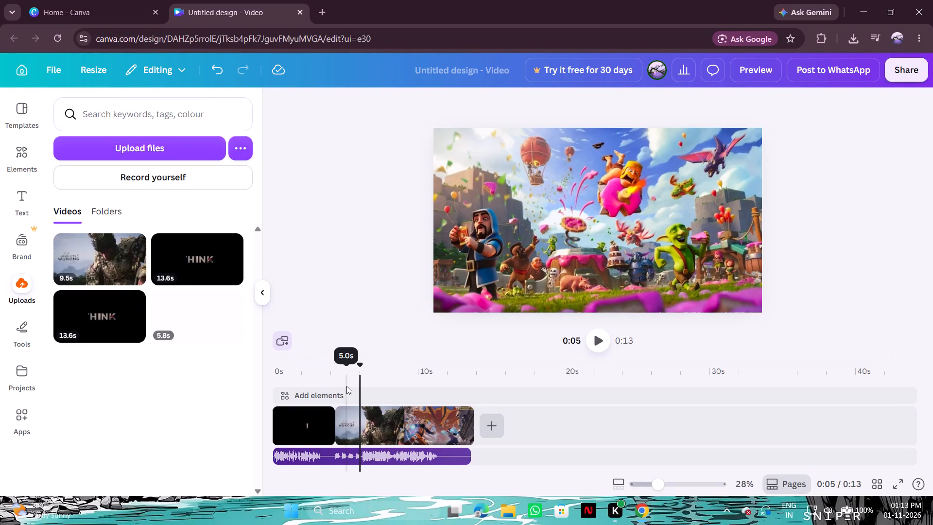
{"action": "left_click_drag", "start_coordinate": [359, 365], "coordinate": [267, 364]}
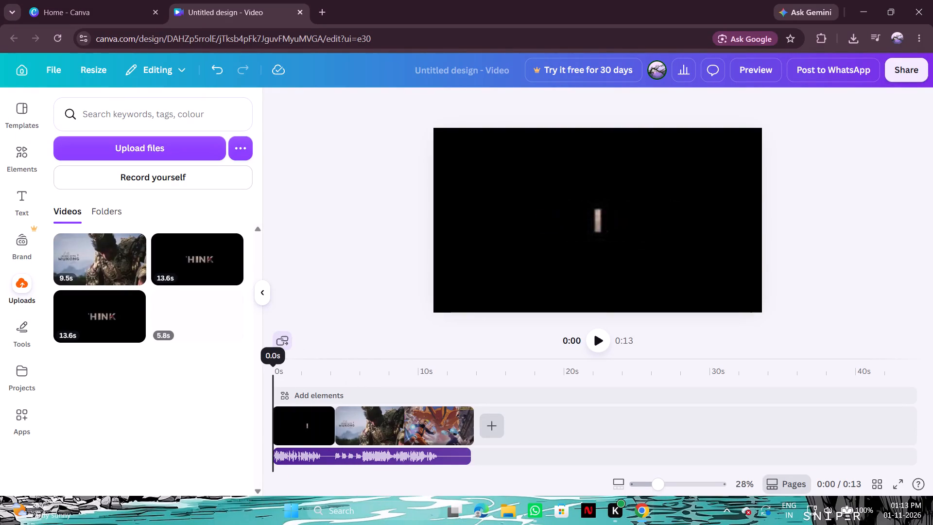
{"action": "left_click_drag", "start_coordinate": [267, 364], "coordinate": [266, 364]}
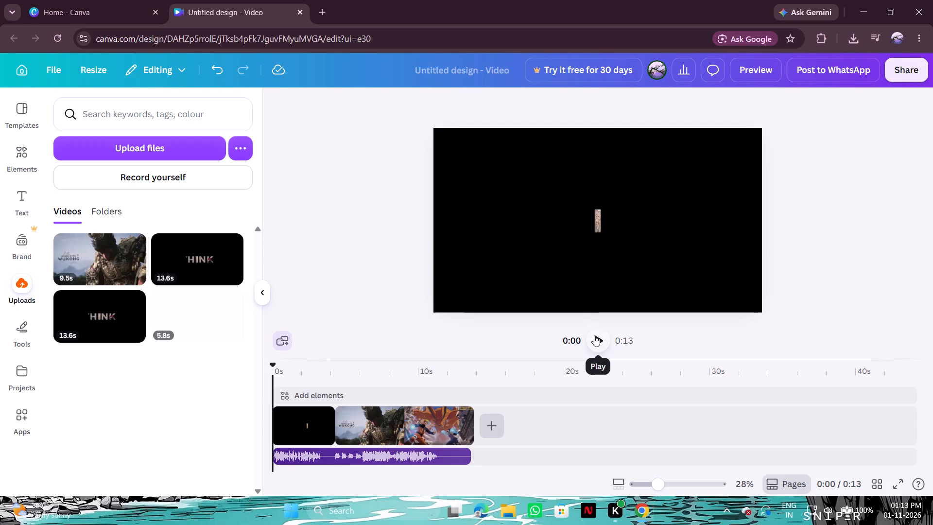
{"action": "left_click", "coordinate": [594, 335]}
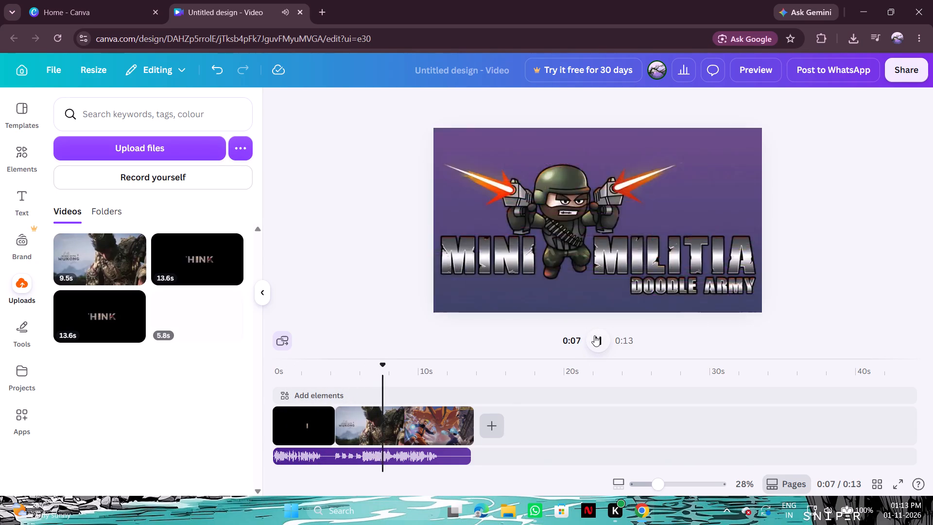
{"action": "left_click", "coordinate": [594, 335]}
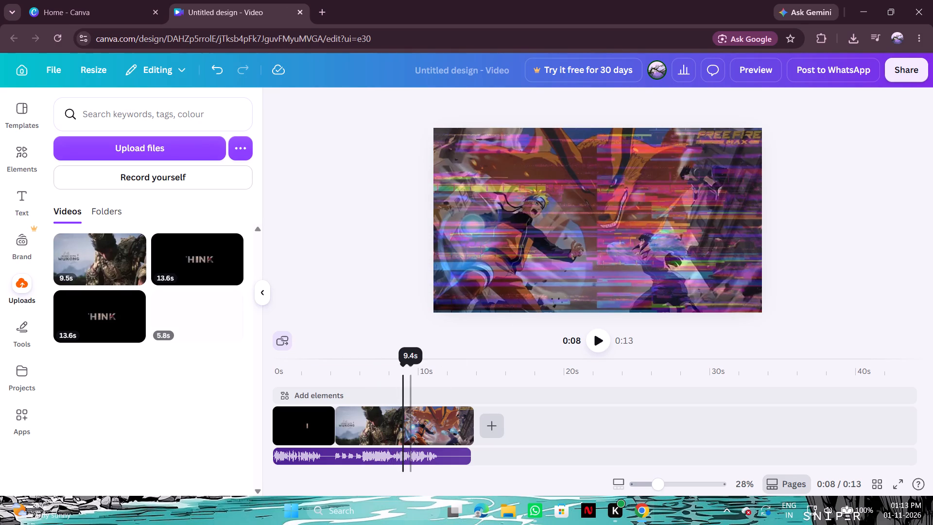
Replay the black text intro from the start twice, checking its switch to the gameplay footage against the audio, and pause at about 0:04.
{"action": "left_click_drag", "start_coordinate": [405, 378], "coordinate": [232, 404]}
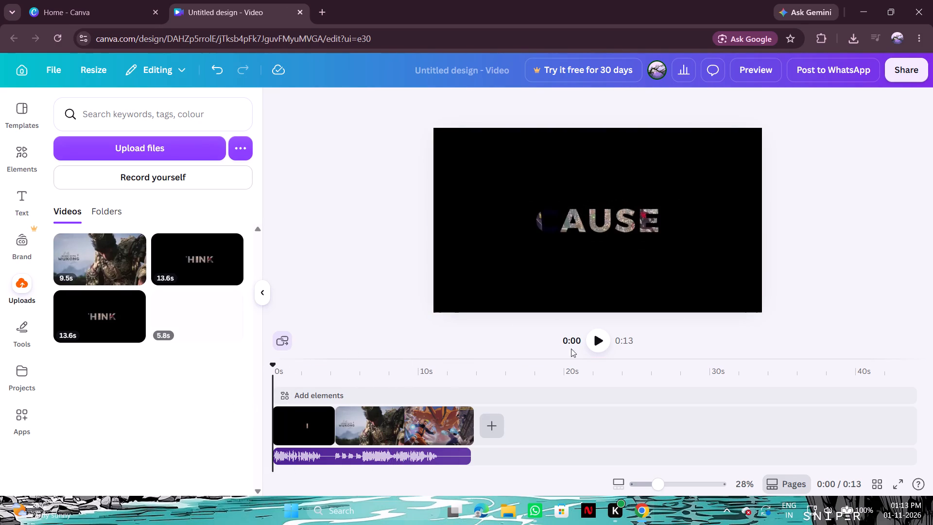
{"action": "left_click", "coordinate": [590, 338]}
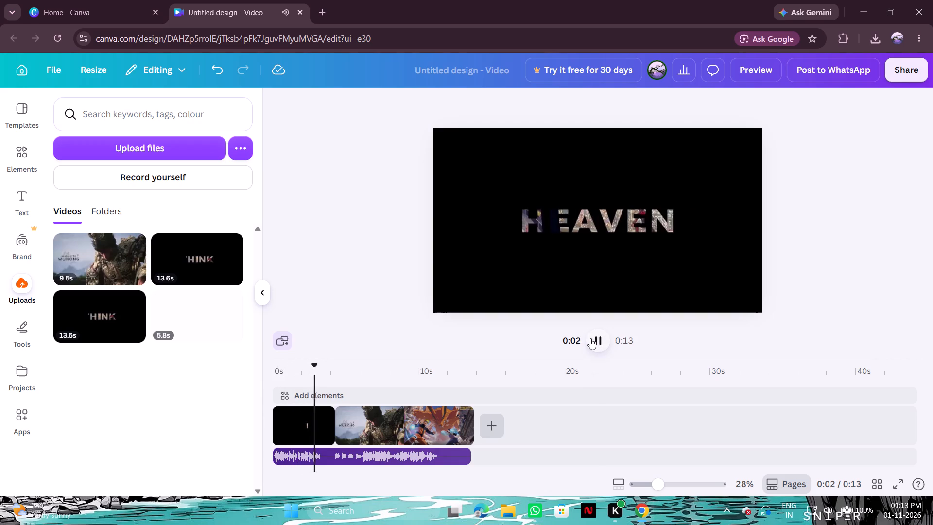
{"action": "left_click", "coordinate": [590, 338]}
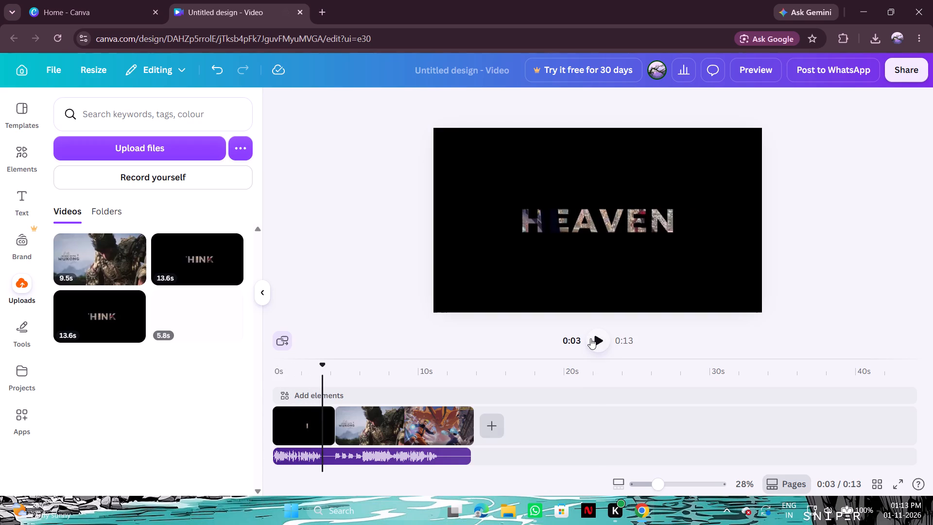
{"action": "key", "text": "space"}
{"action": "key", "text": "space"}
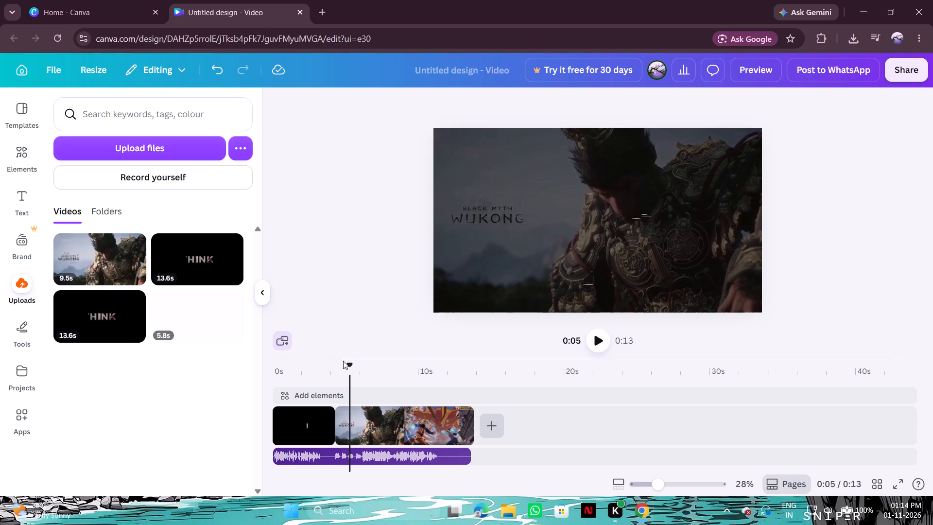
{"action": "left_click_drag", "start_coordinate": [350, 384], "coordinate": [322, 384]}
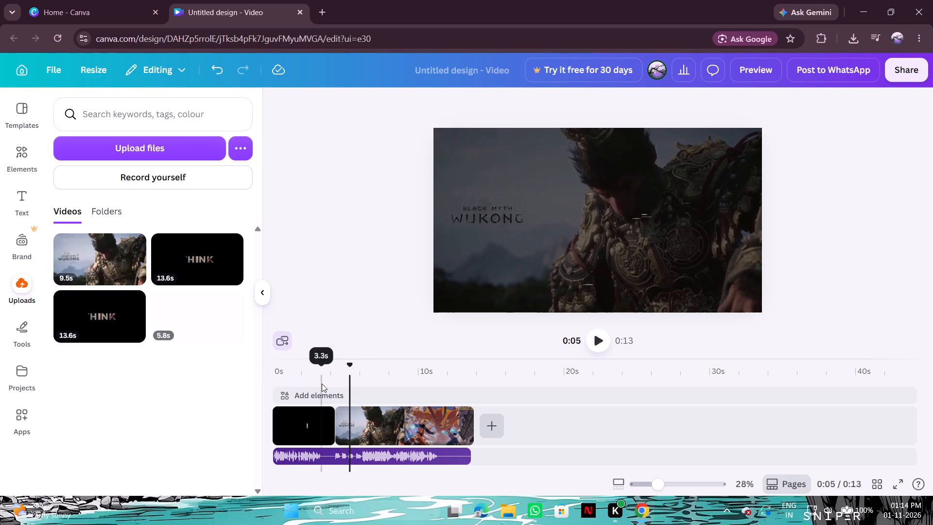
{"action": "left_click_drag", "start_coordinate": [350, 363], "coordinate": [255, 367]}
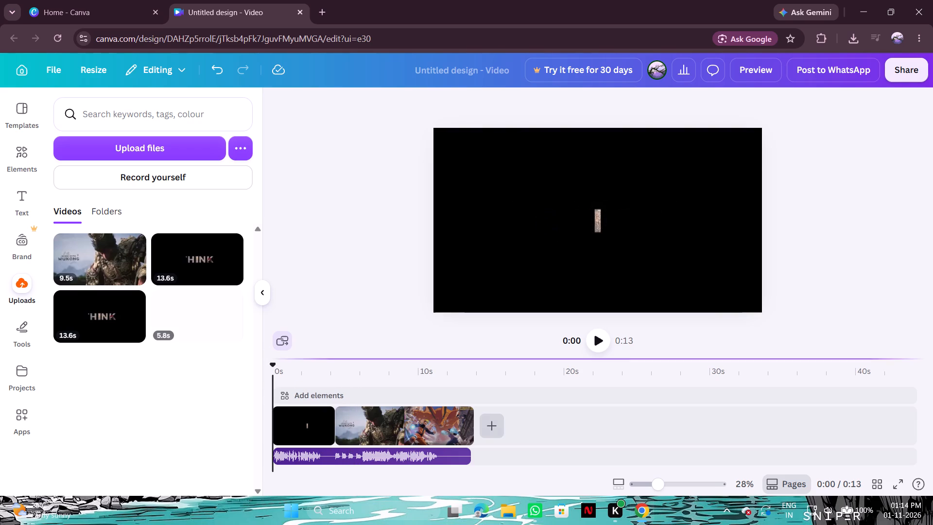
{"action": "left_click", "coordinate": [599, 339]}
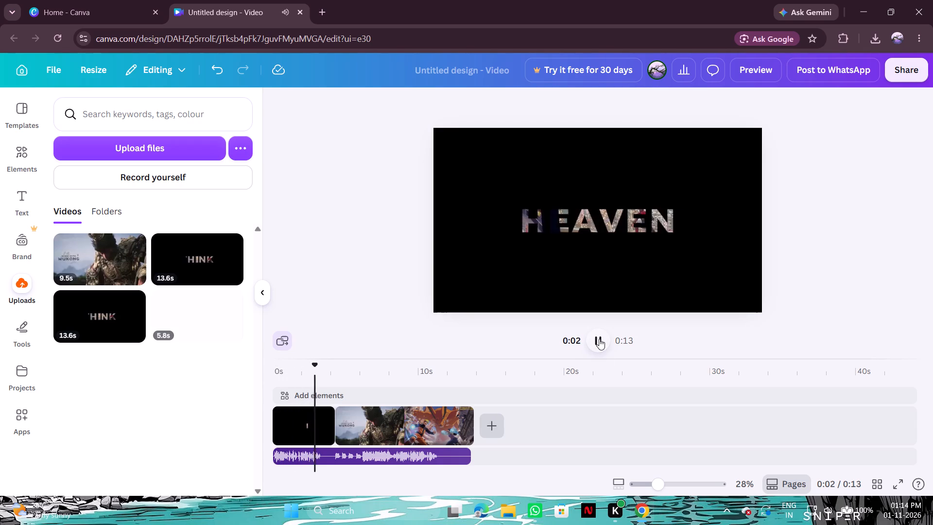
{"action": "left_click", "coordinate": [599, 339]}
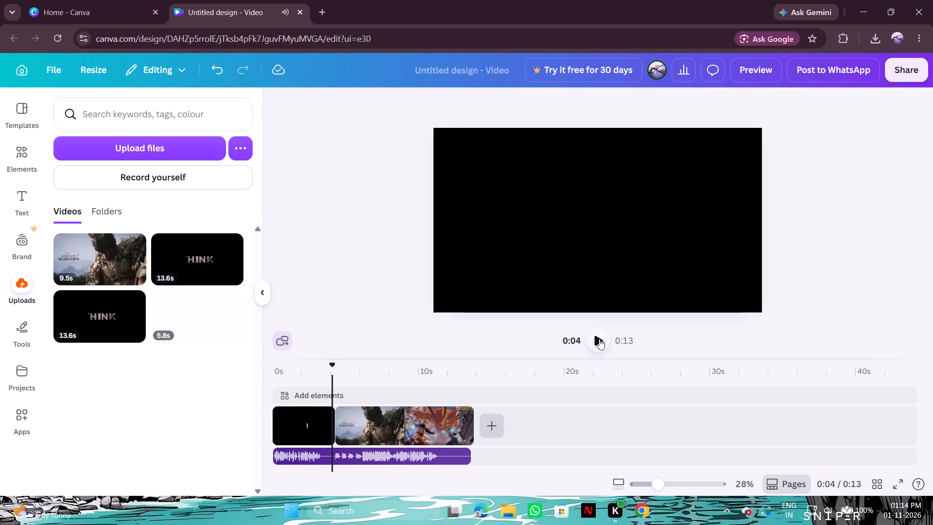
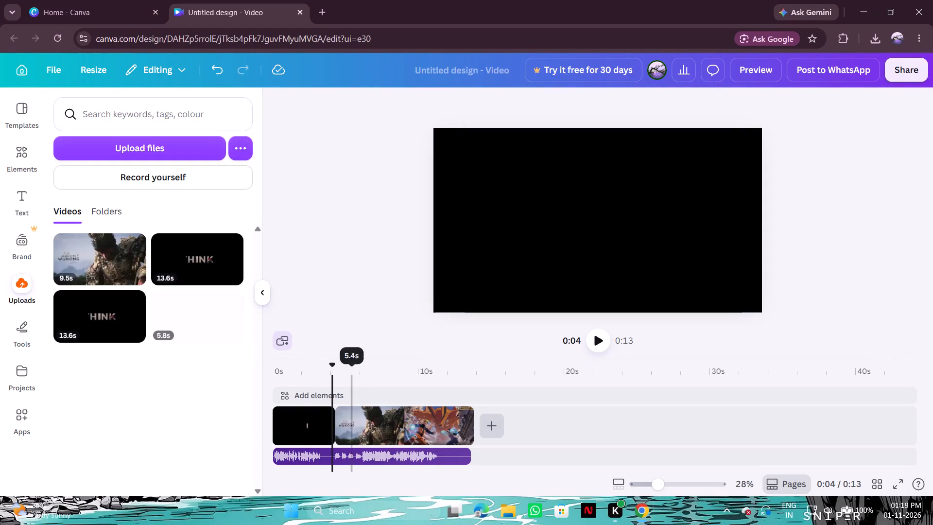
Play the whole video from the beginning to check the intro, gameplay footage and audio together.
{"action": "left_click_drag", "start_coordinate": [333, 363], "coordinate": [260, 364]}
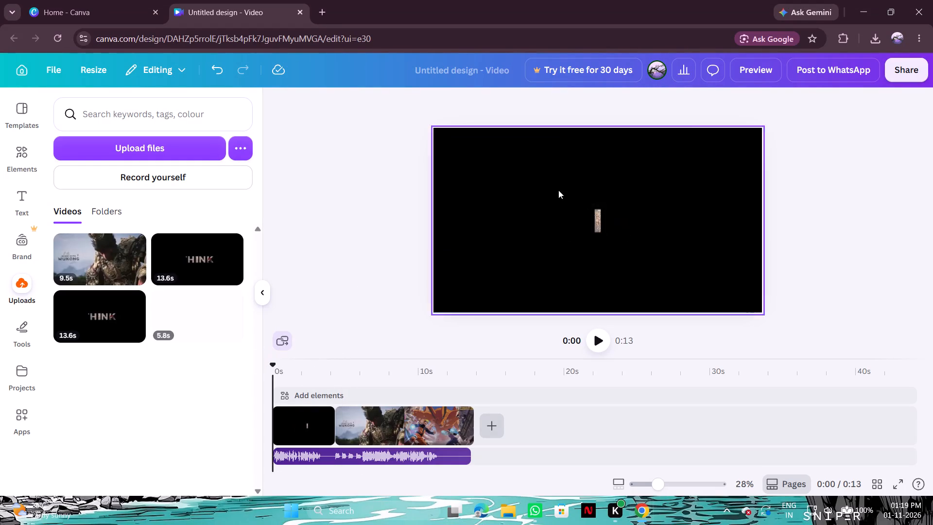
{"action": "left_click", "coordinate": [591, 335]}
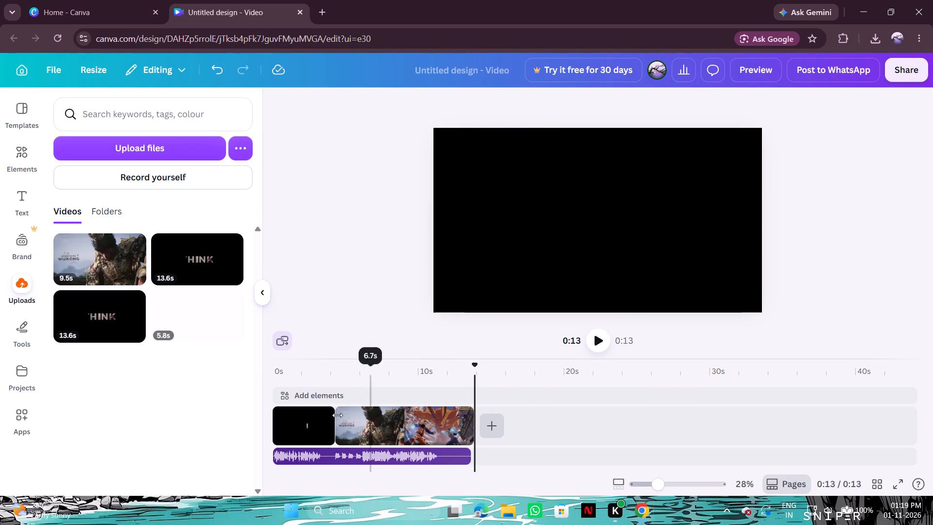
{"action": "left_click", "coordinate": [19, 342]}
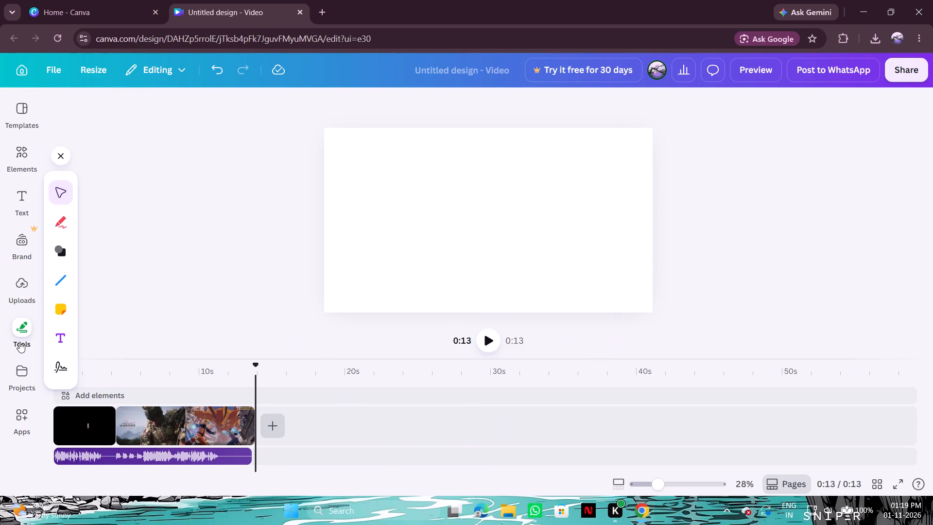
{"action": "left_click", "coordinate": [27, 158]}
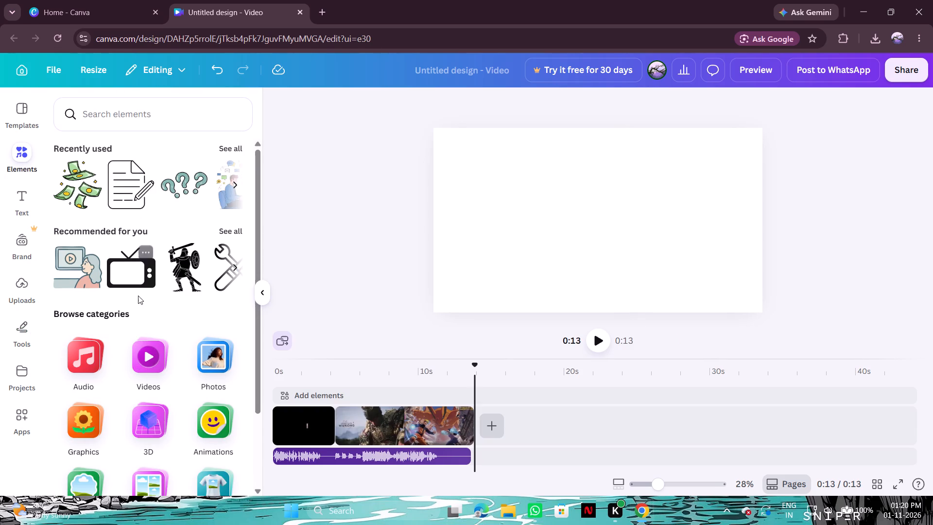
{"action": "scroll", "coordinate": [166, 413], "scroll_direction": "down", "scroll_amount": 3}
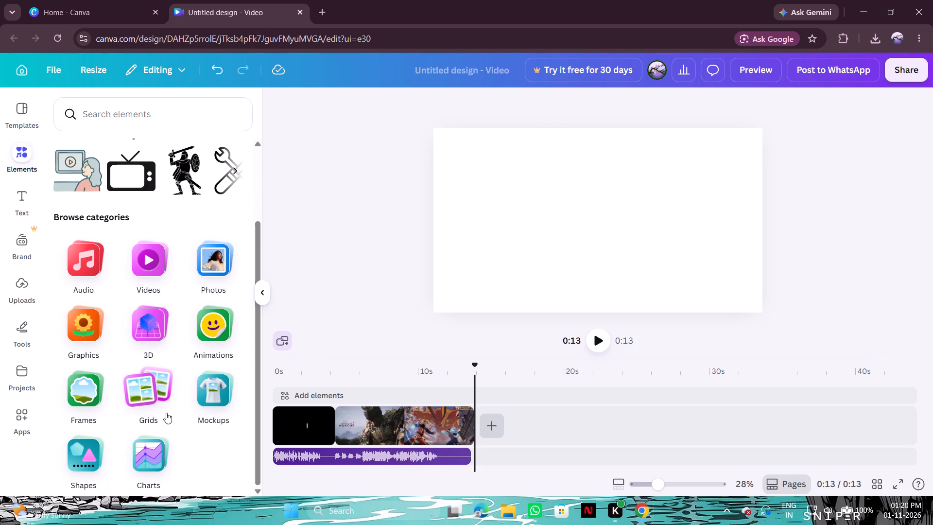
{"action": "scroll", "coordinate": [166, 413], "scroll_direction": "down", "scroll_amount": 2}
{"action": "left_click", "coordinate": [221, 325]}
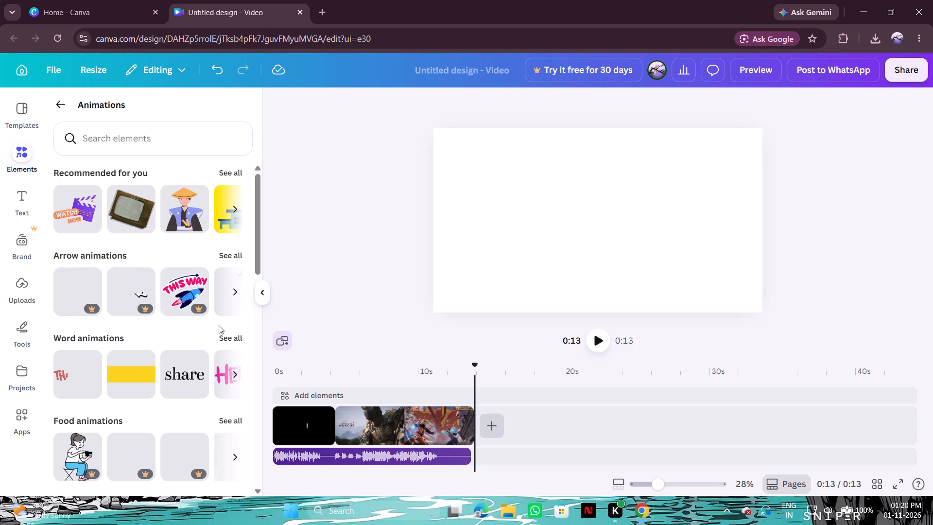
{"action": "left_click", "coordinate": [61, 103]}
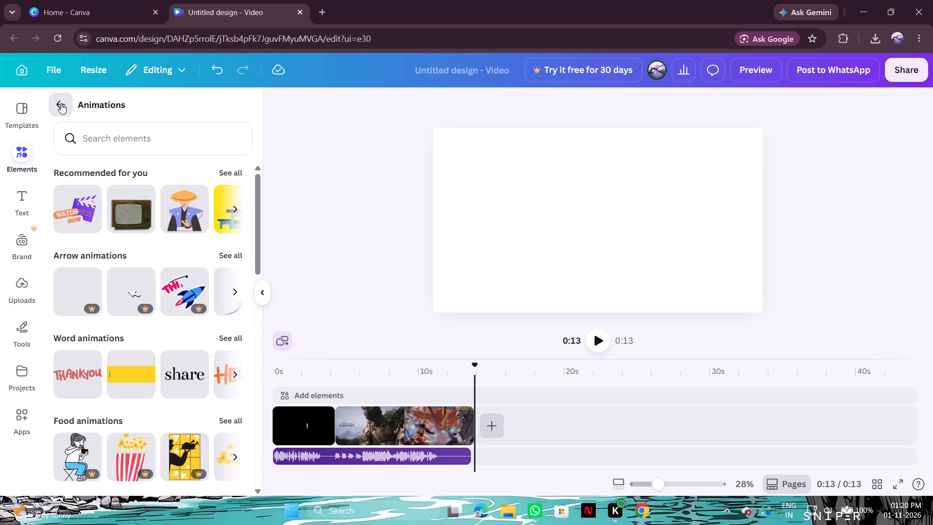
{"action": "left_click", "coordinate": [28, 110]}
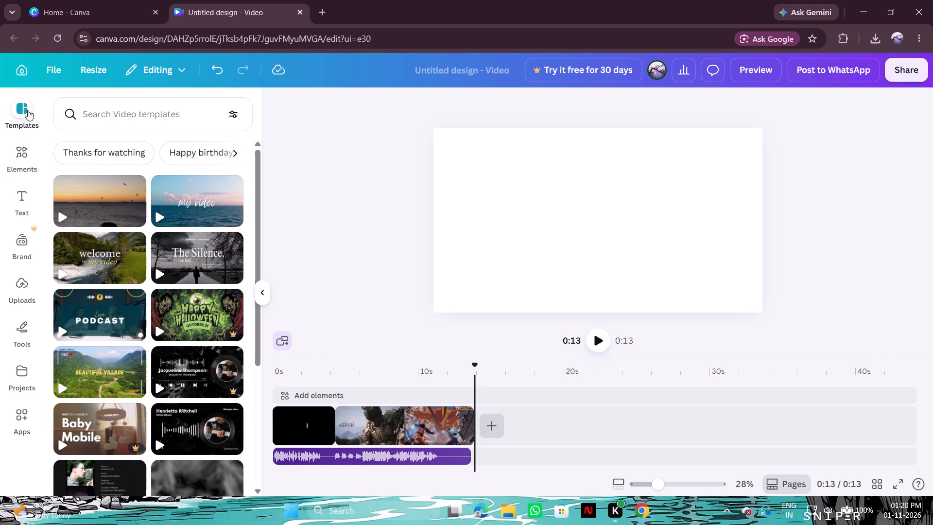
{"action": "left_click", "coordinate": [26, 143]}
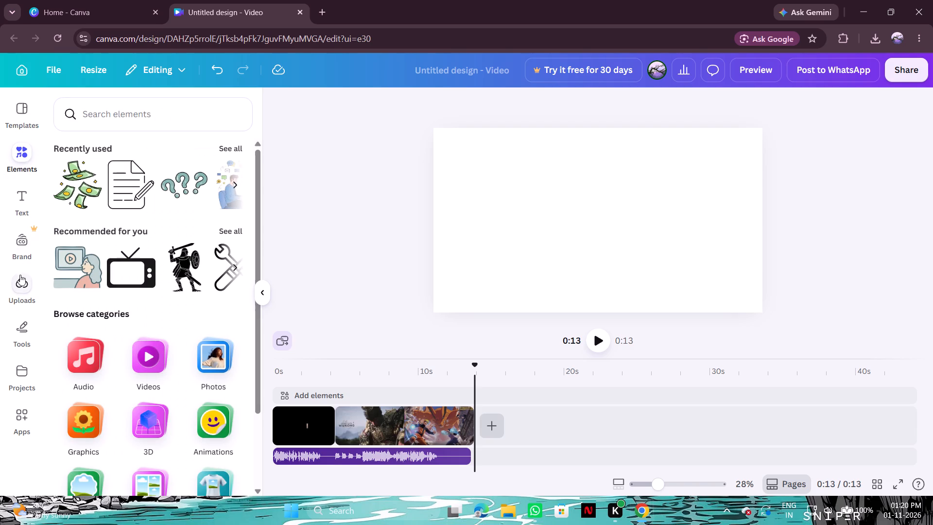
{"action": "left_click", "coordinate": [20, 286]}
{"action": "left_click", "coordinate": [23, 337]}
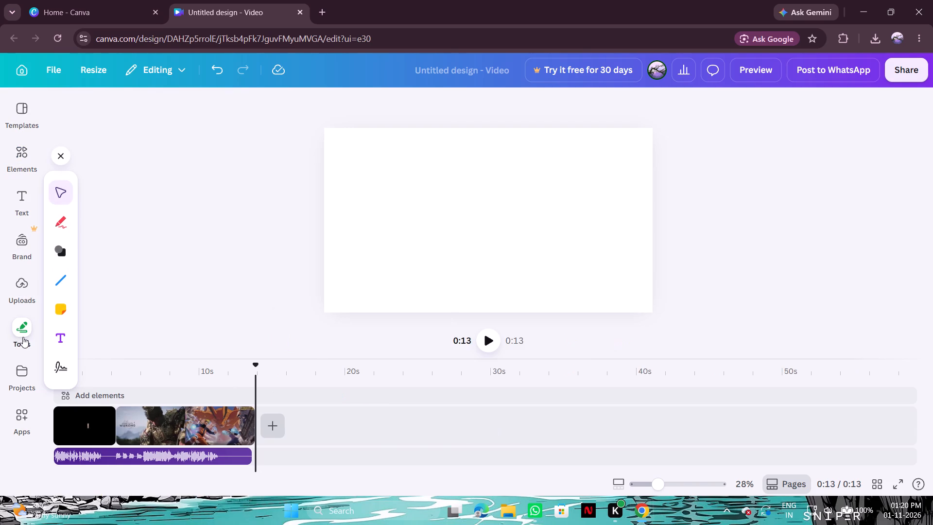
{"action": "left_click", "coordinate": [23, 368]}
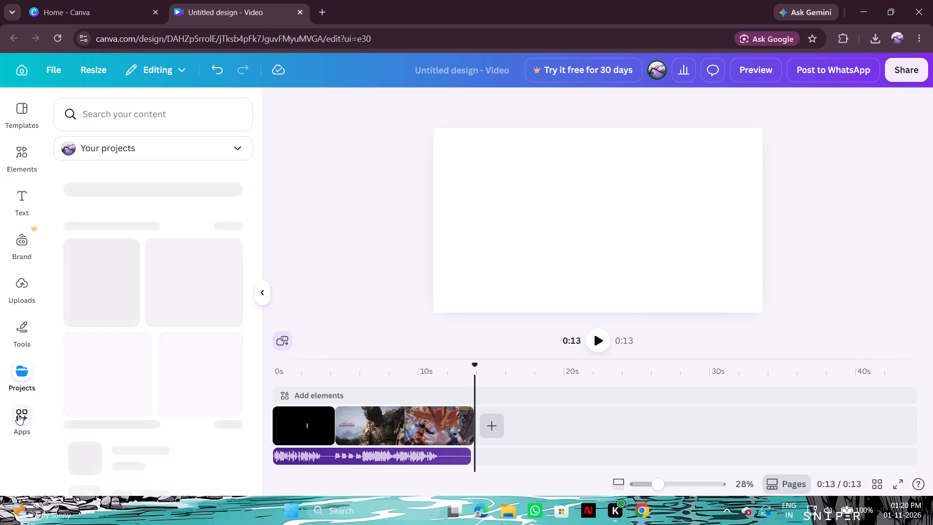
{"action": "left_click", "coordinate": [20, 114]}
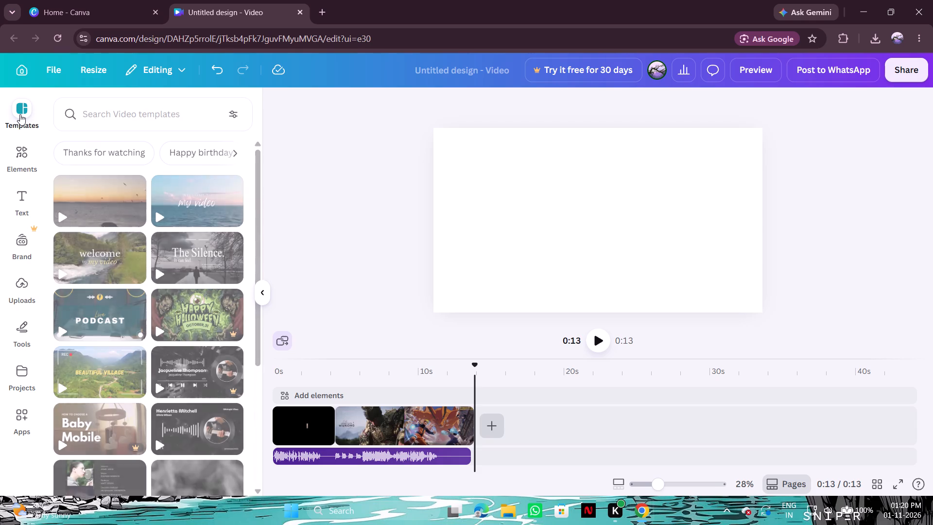
Search the elements library for "glitche" and look through the graphics, videos and audio offered.
{"action": "left_click", "coordinate": [21, 149]}
{"action": "left_click", "coordinate": [105, 123]}
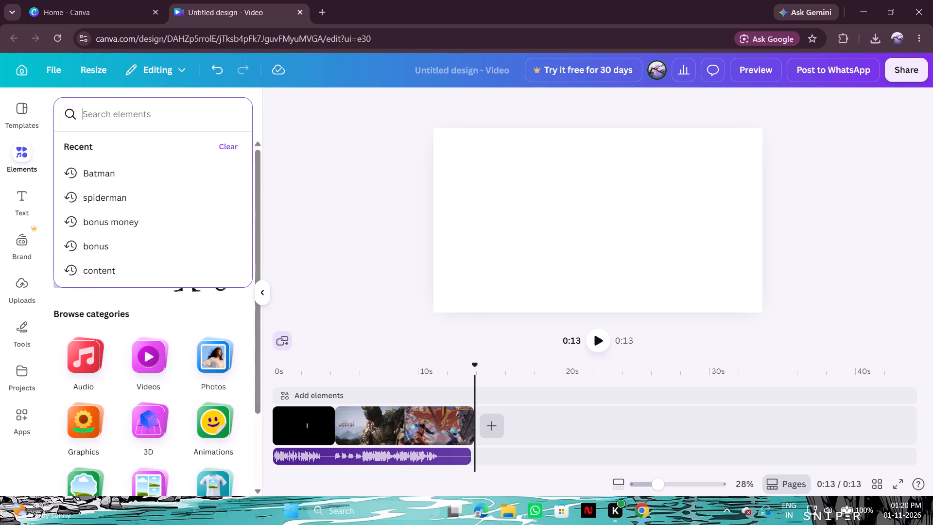
{"action": "key", "text": "g"}
{"action": "type", "text": "litche"}
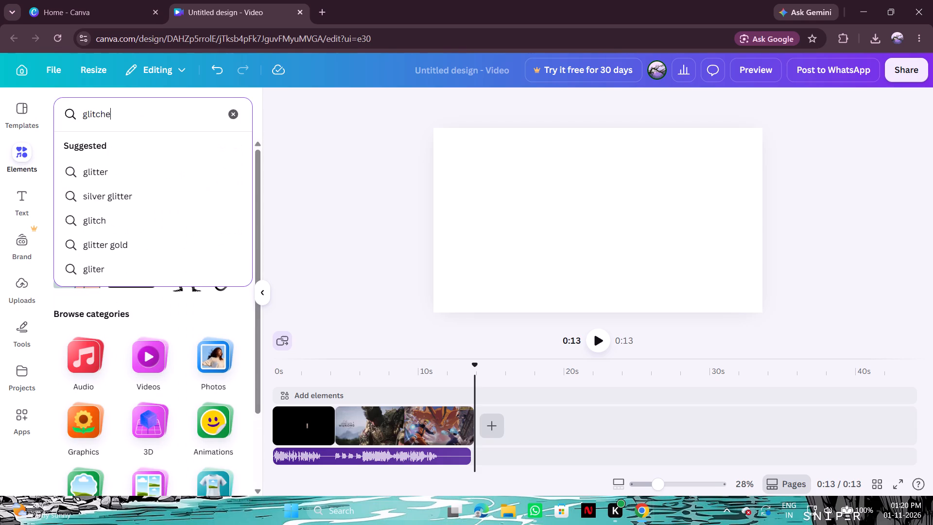
{"action": "key", "text": "Return"}
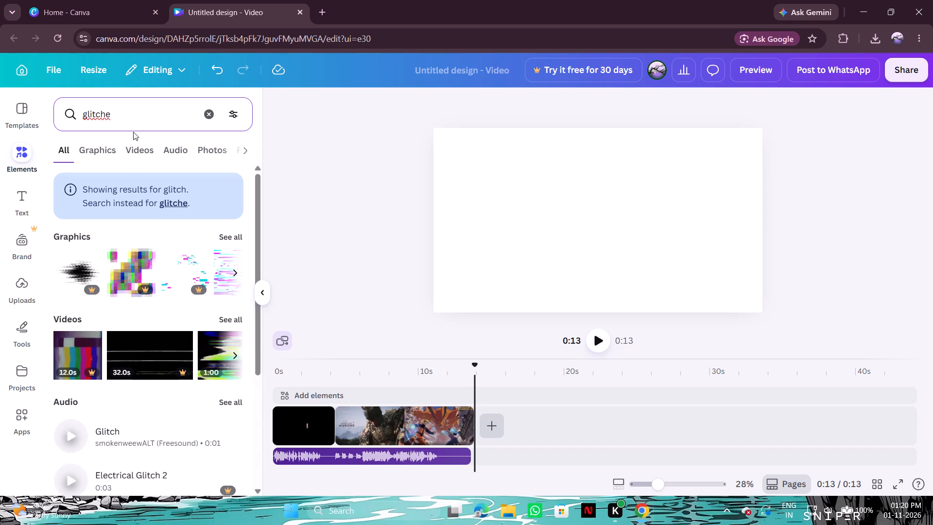
{"action": "scroll", "coordinate": [143, 350], "scroll_direction": "down", "scroll_amount": 2}
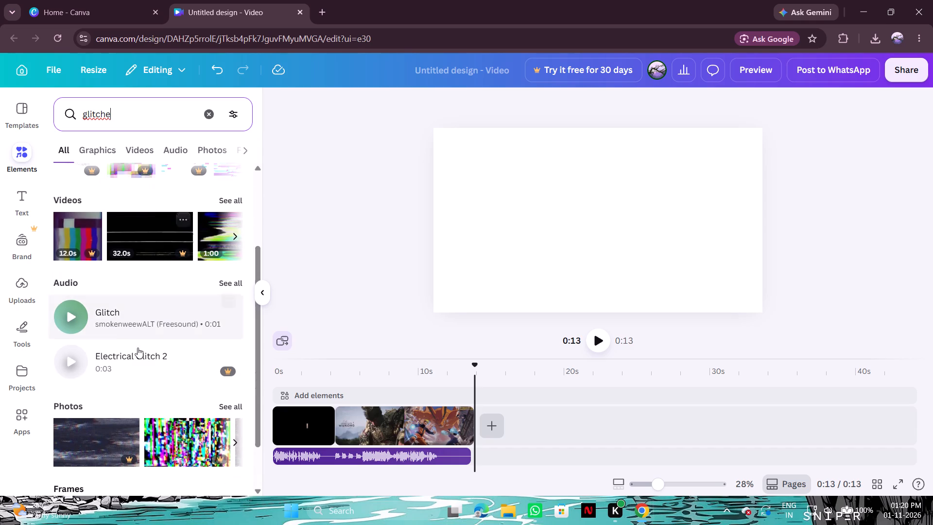
{"action": "scroll", "coordinate": [135, 359], "scroll_direction": "down", "scroll_amount": 3}
{"action": "scroll", "coordinate": [142, 325], "scroll_direction": "up", "scroll_amount": 2}
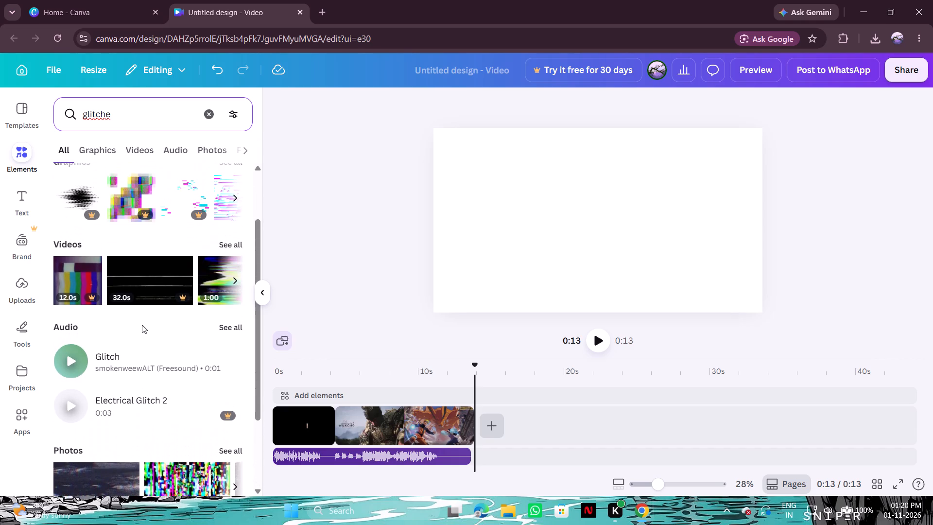
{"action": "scroll", "coordinate": [142, 325], "scroll_direction": "up", "scroll_amount": 3}
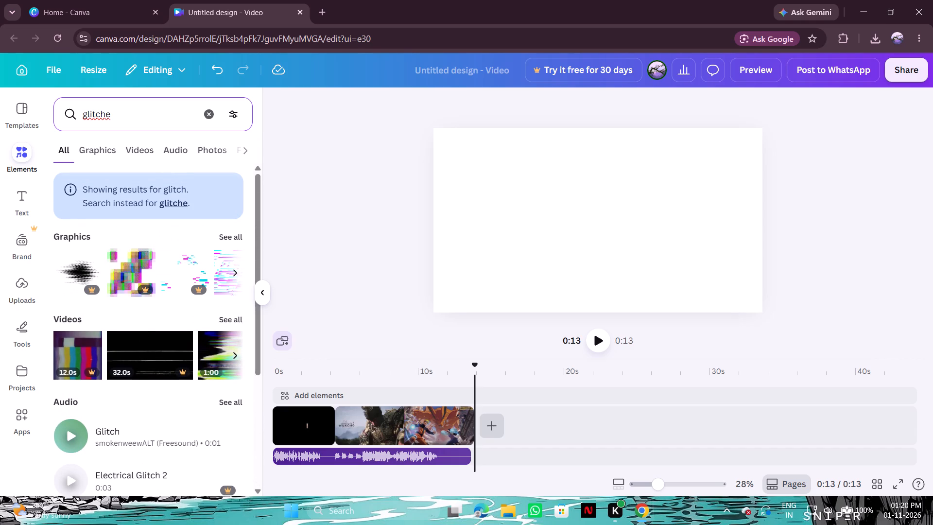
Search the elements for "glitch effect", preview the Glitch and Glitch Sound Effect HD audio, and look through the other results.
{"action": "left_click", "coordinate": [128, 113]}
{"action": "key", "text": "BackSpace"}
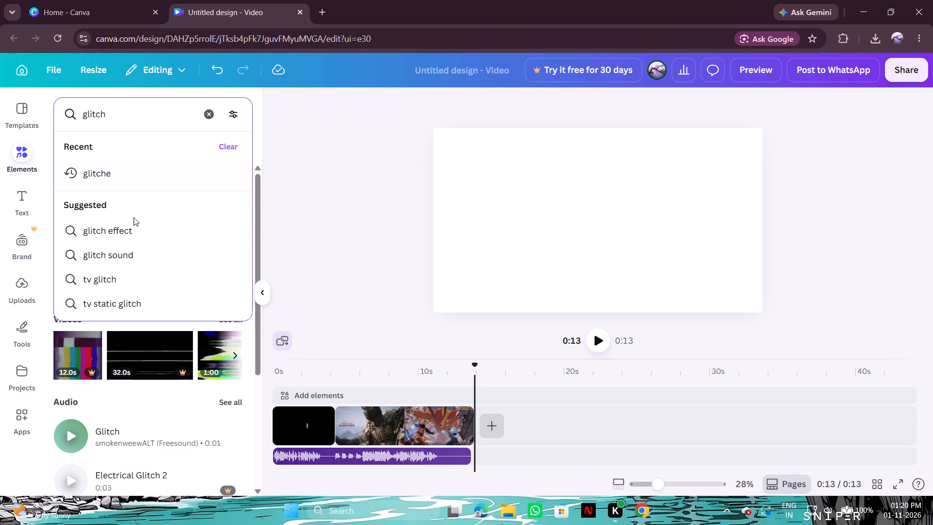
{"action": "left_click", "coordinate": [131, 228]}
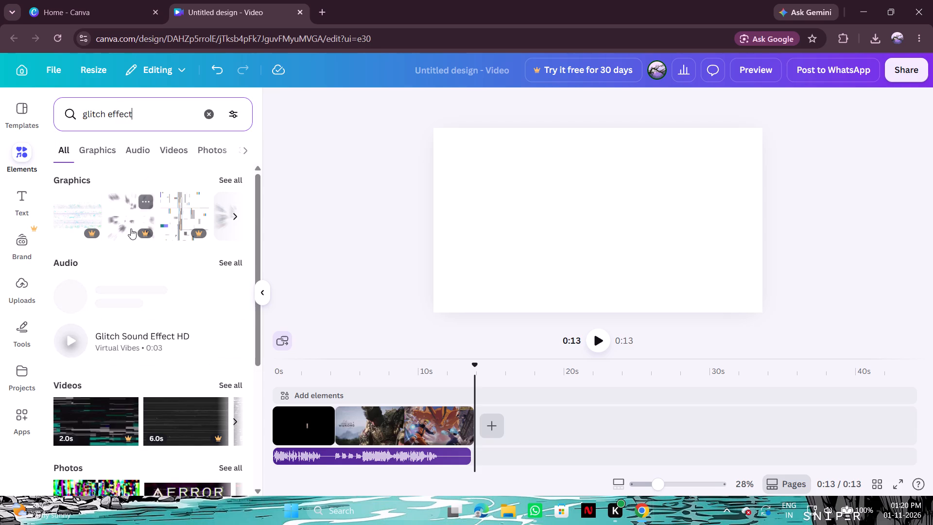
{"action": "left_click", "coordinate": [69, 291]}
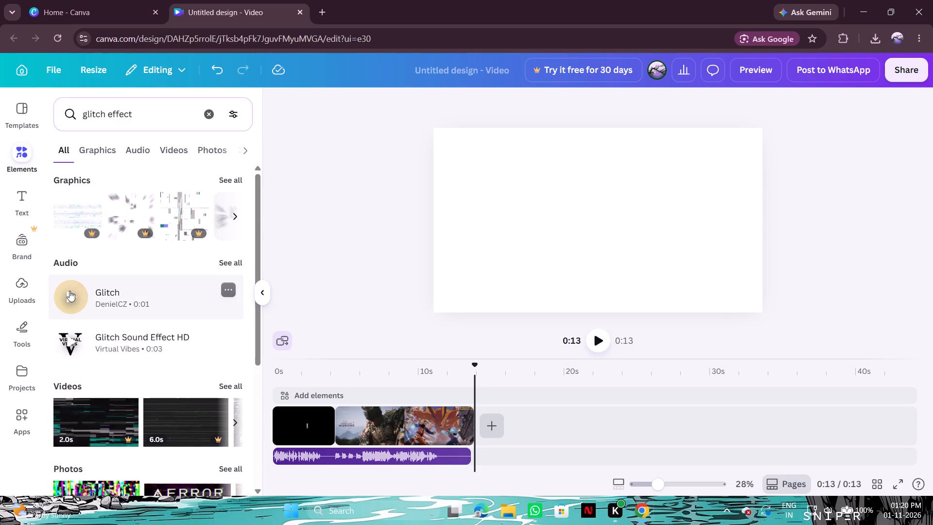
{"action": "left_click", "coordinate": [69, 291]}
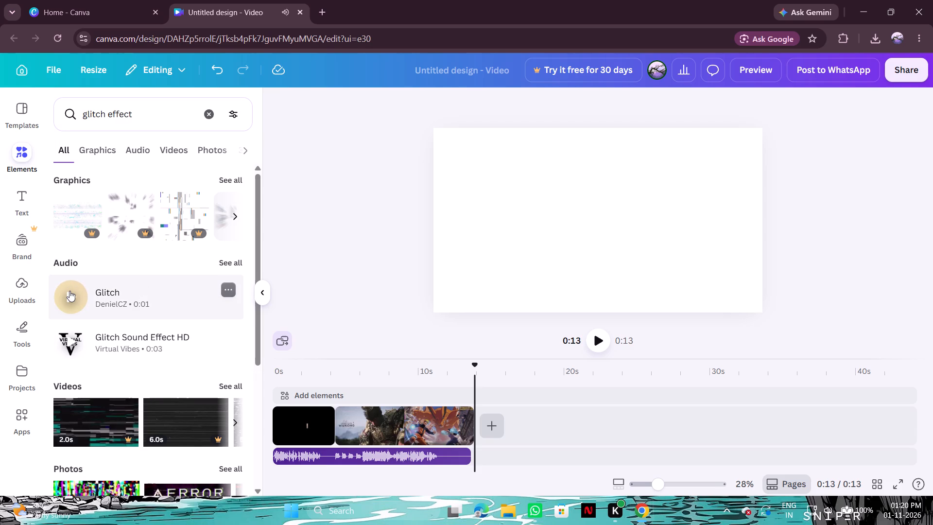
{"action": "left_click", "coordinate": [66, 341]}
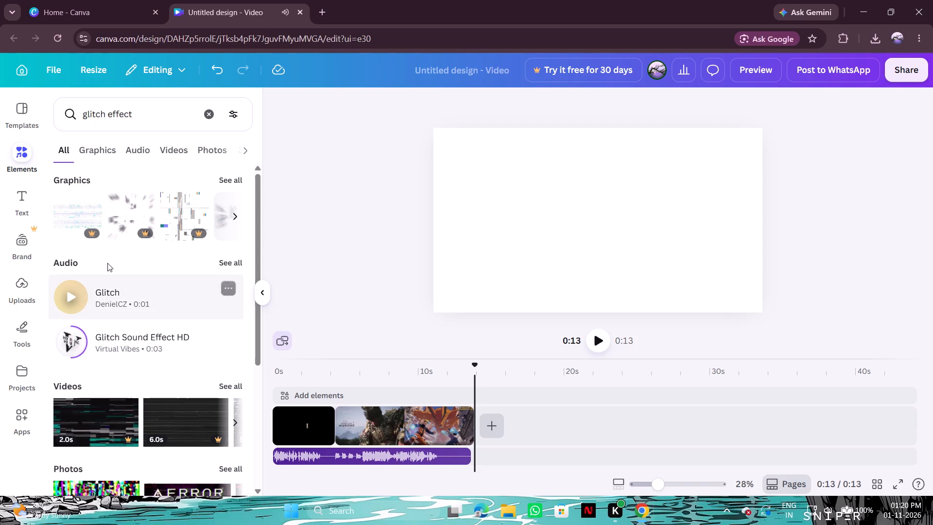
{"action": "scroll", "coordinate": [140, 299], "scroll_direction": "down", "scroll_amount": 3}
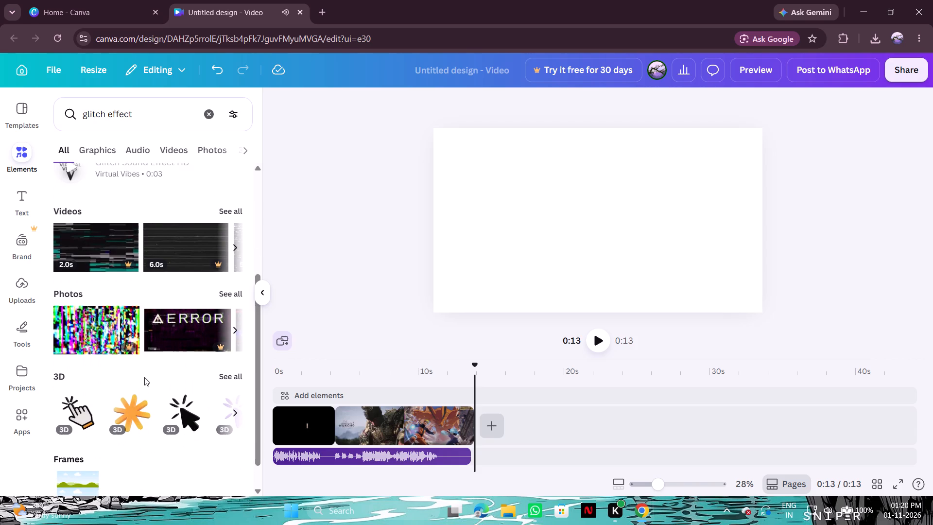
{"action": "scroll", "coordinate": [141, 391], "scroll_direction": "down", "scroll_amount": 2}
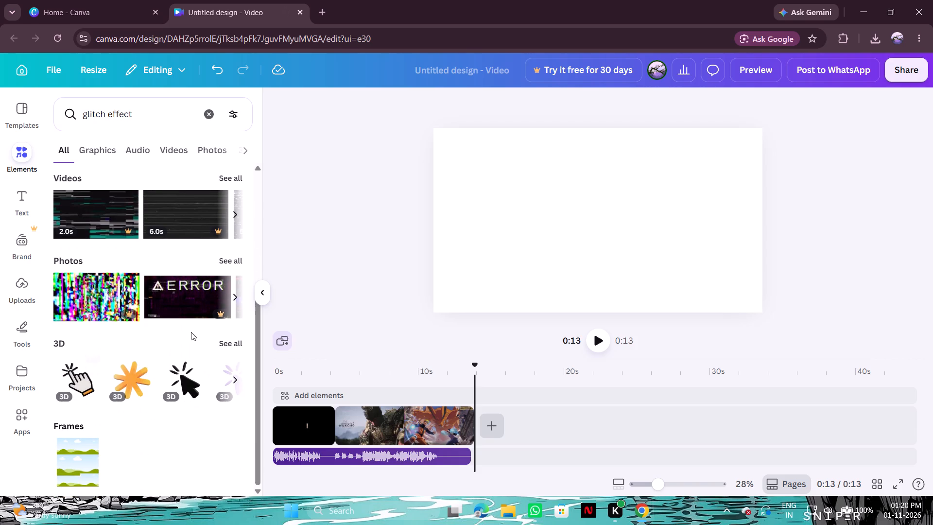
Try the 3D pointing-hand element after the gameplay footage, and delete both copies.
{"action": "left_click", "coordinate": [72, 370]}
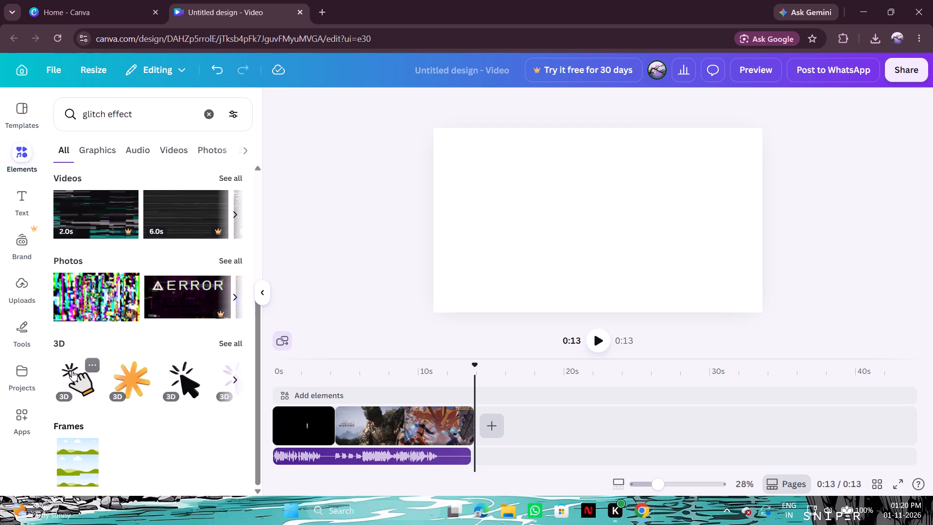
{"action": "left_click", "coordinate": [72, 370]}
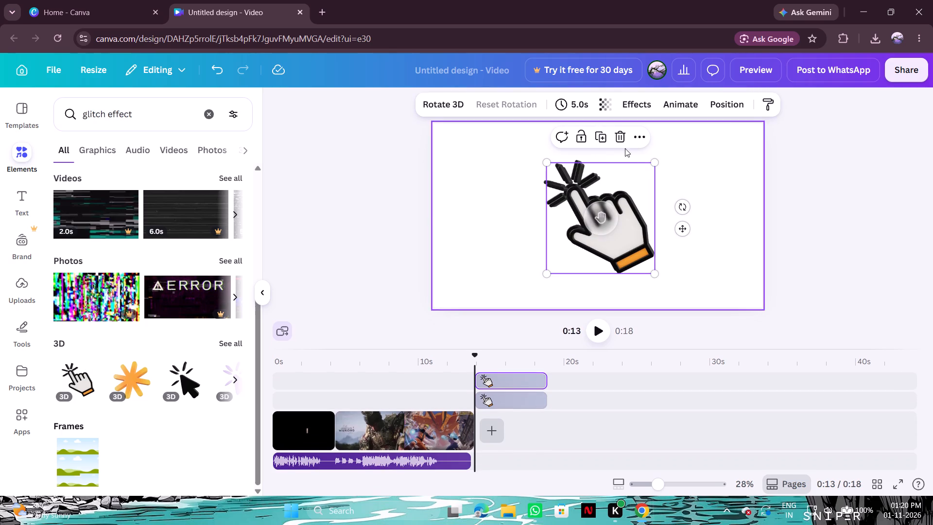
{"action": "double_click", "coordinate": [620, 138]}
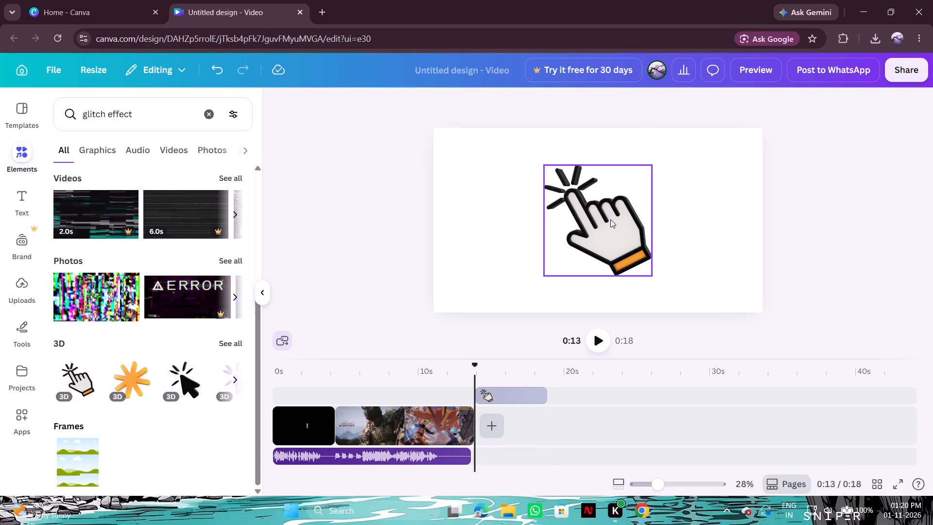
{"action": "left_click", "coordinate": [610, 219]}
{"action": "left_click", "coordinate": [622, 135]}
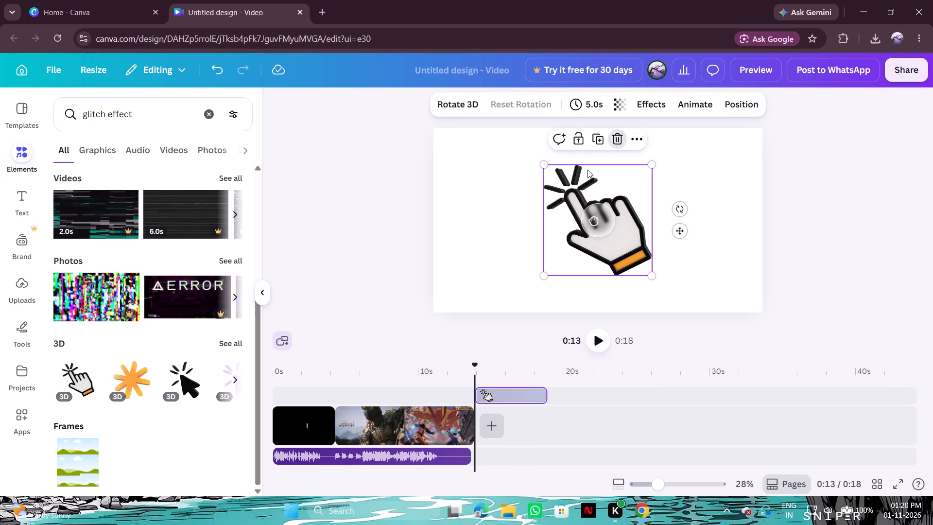
Add the grey horizontal-streak glitch graphic after the gameplay footage, and check the neighbouring glitch graphics.
{"action": "scroll", "coordinate": [196, 226], "scroll_direction": "up", "scroll_amount": 3}
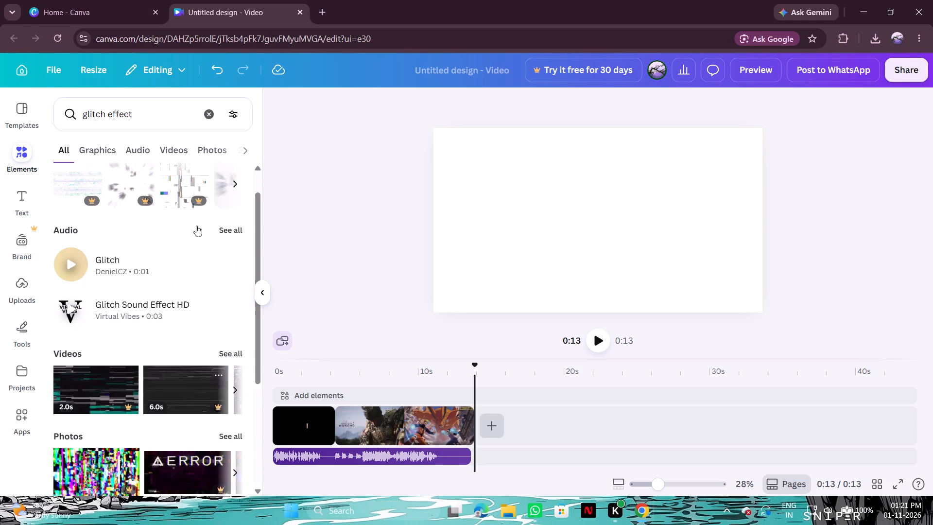
{"action": "left_click", "coordinate": [234, 215]}
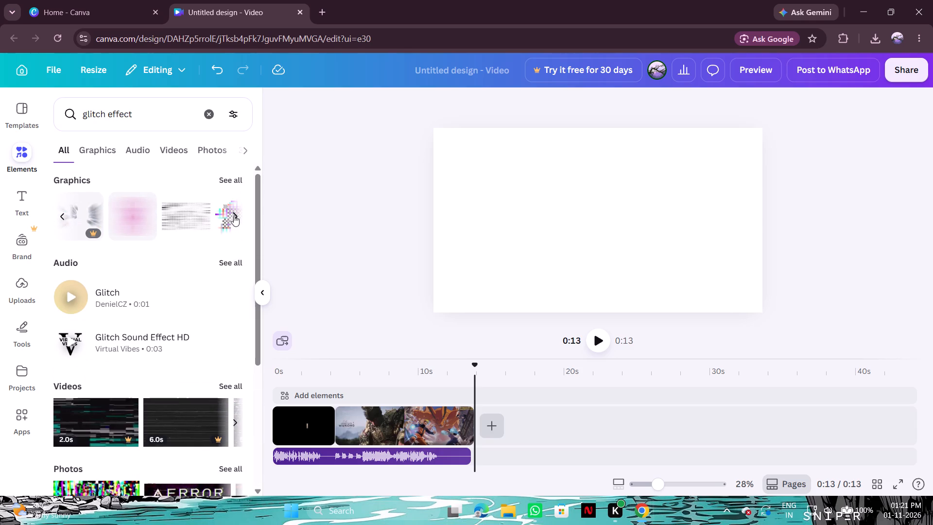
{"action": "left_click", "coordinate": [179, 220]}
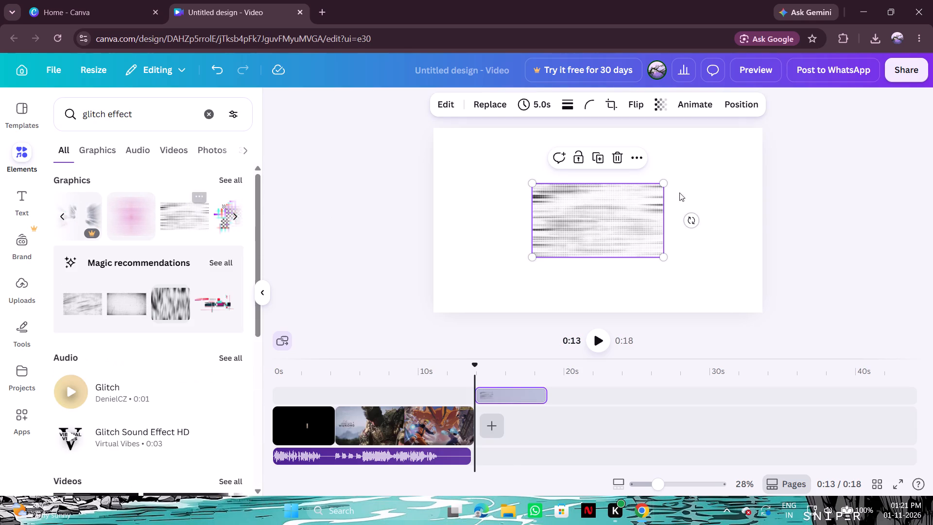
{"action": "left_click", "coordinate": [492, 387]}
{"action": "left_click_drag", "start_coordinate": [490, 387], "coordinate": [208, 204]}
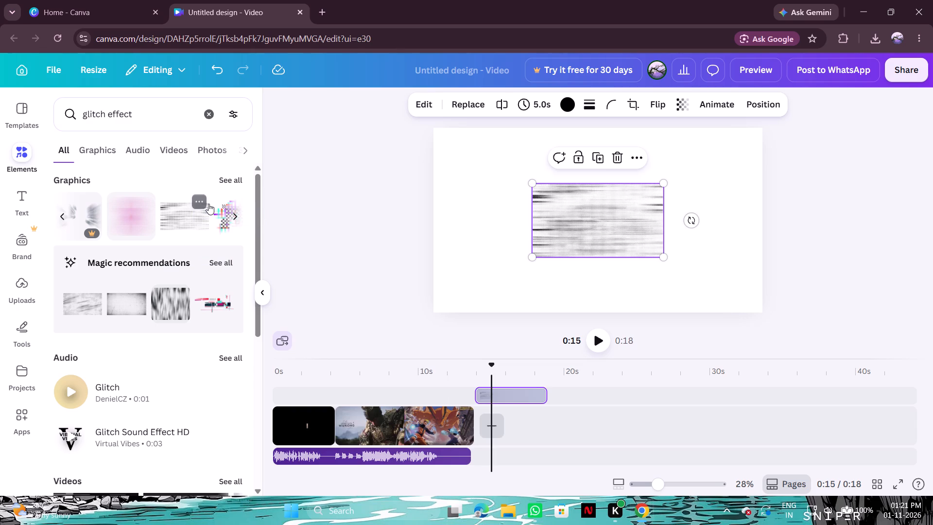
{"action": "left_click", "coordinate": [233, 215]}
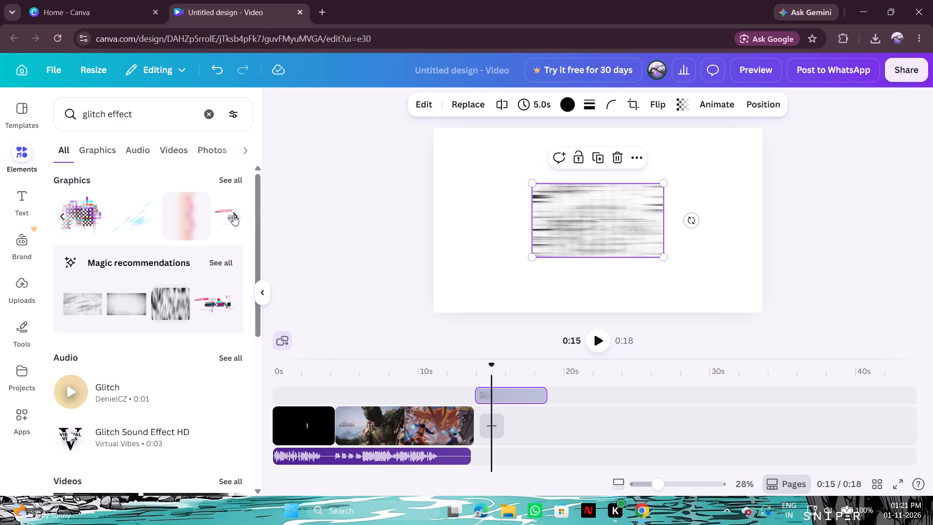
{"action": "left_click", "coordinate": [63, 215]}
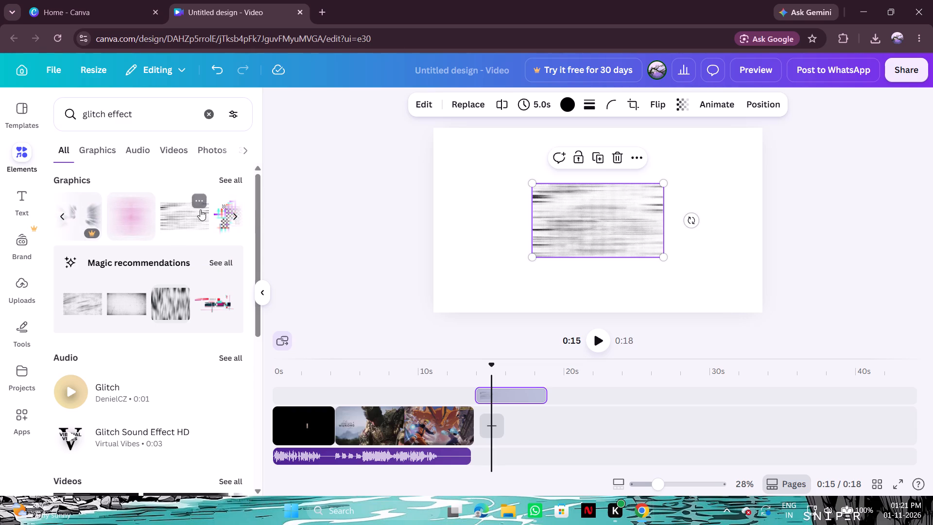
Open the full set of graphics results for "glitch effect" and look through the glitch designs offered.
{"action": "left_click", "coordinate": [234, 178]}
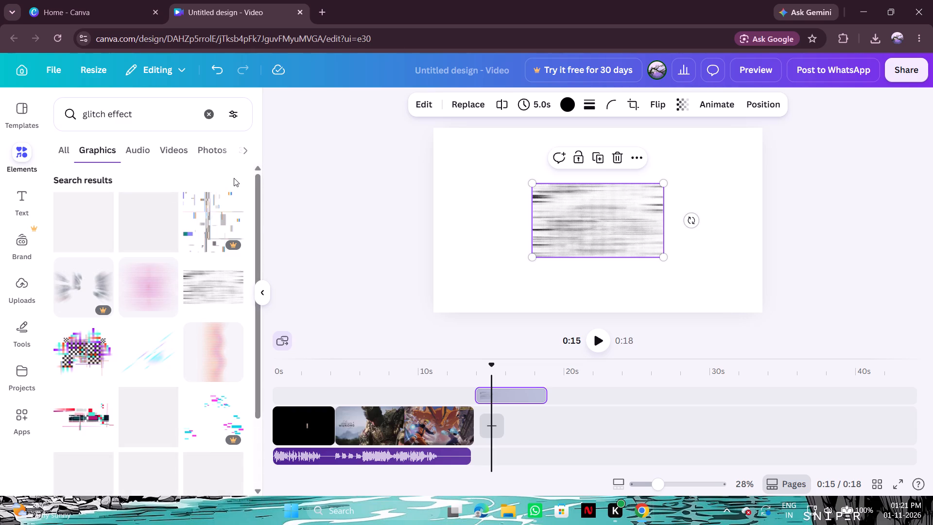
{"action": "scroll", "coordinate": [177, 284], "scroll_direction": "down", "scroll_amount": 3}
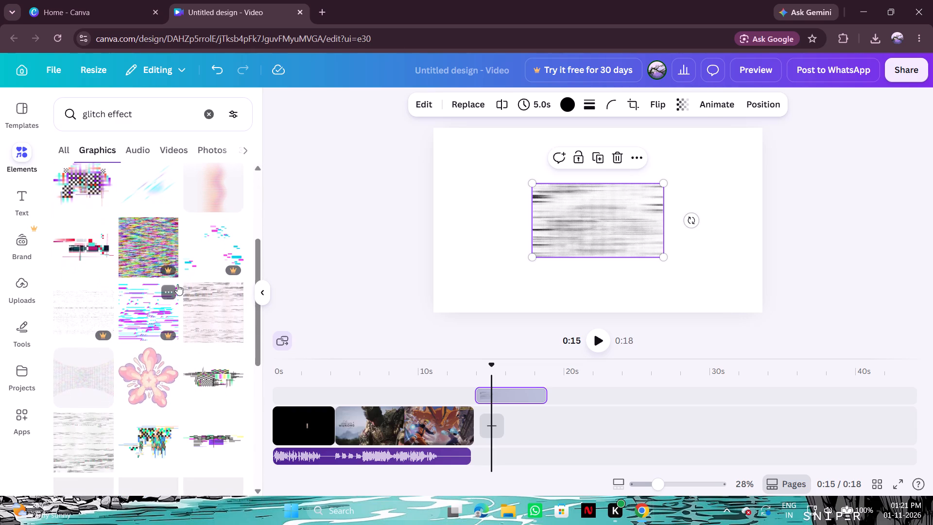
{"action": "scroll", "coordinate": [177, 284], "scroll_direction": "down", "scroll_amount": 1}
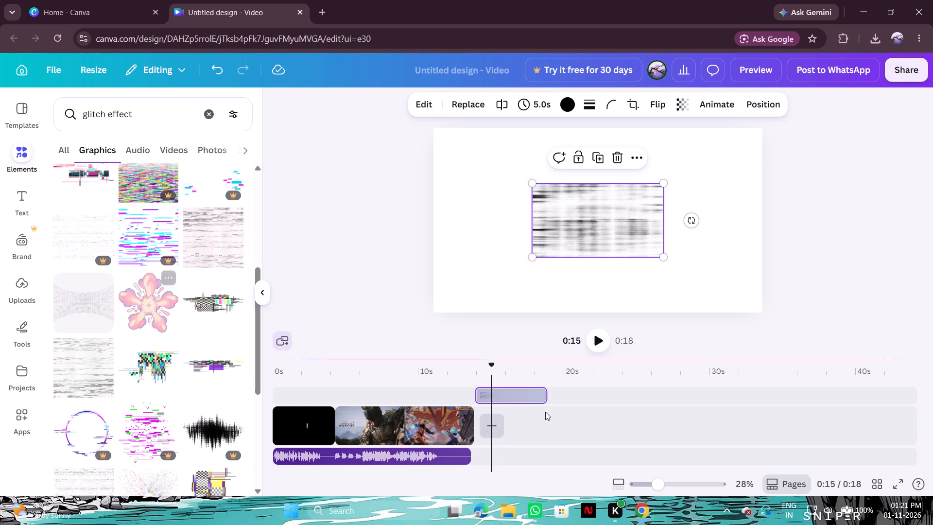
Delete the grey horizontal-streak glitch graphic placed after the gameplay footage.
{"action": "left_click", "coordinate": [534, 393]}
{"action": "left_click", "coordinate": [442, 230]}
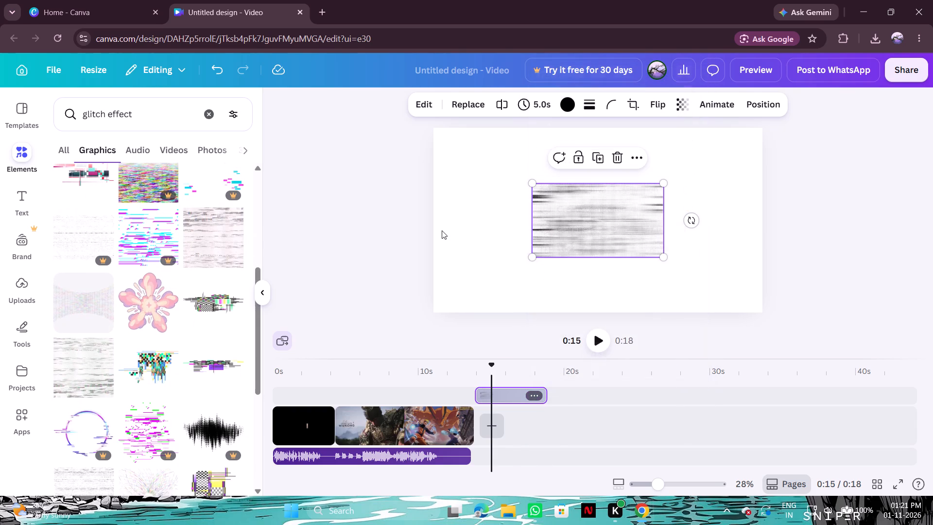
{"action": "left_click", "coordinate": [616, 158]}
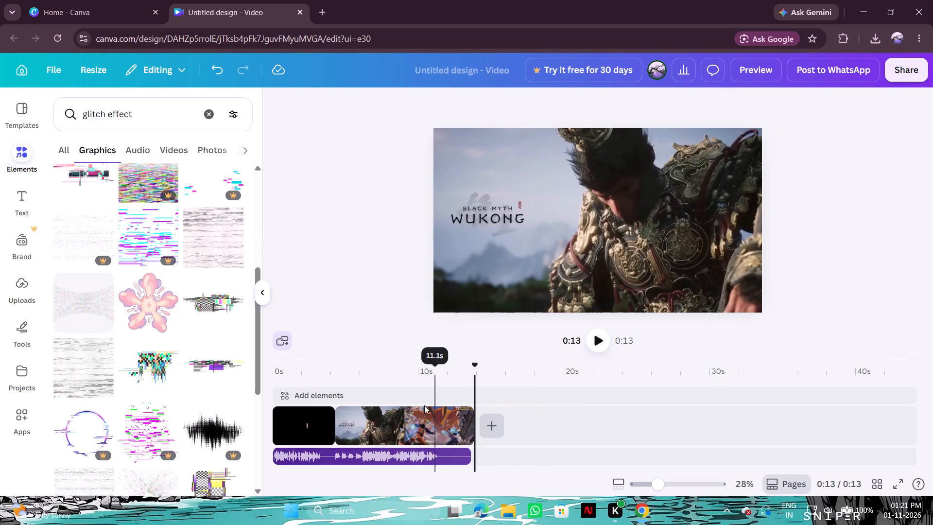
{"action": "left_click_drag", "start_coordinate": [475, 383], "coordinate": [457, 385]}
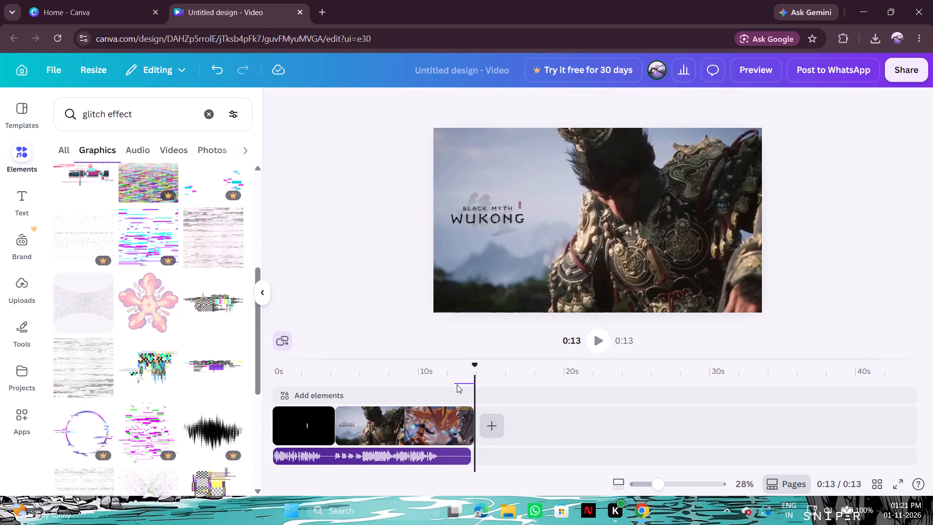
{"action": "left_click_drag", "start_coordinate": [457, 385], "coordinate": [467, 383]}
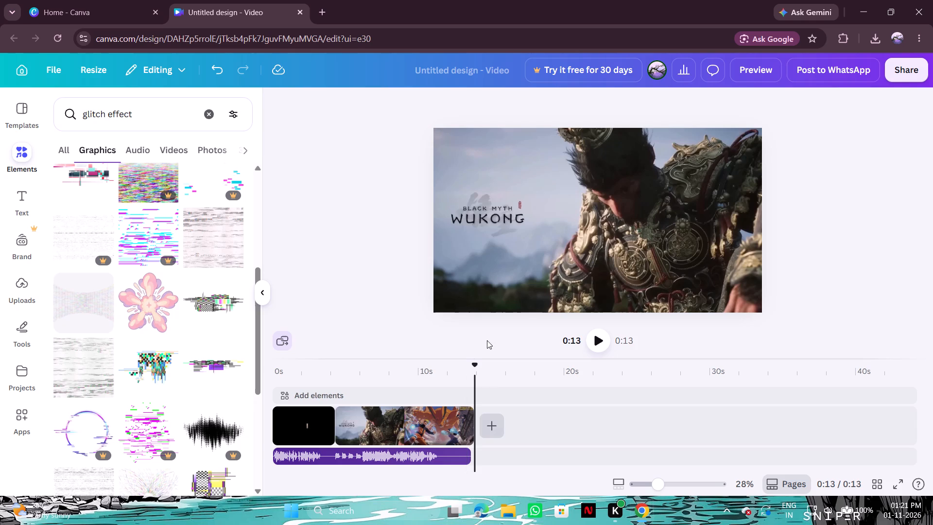
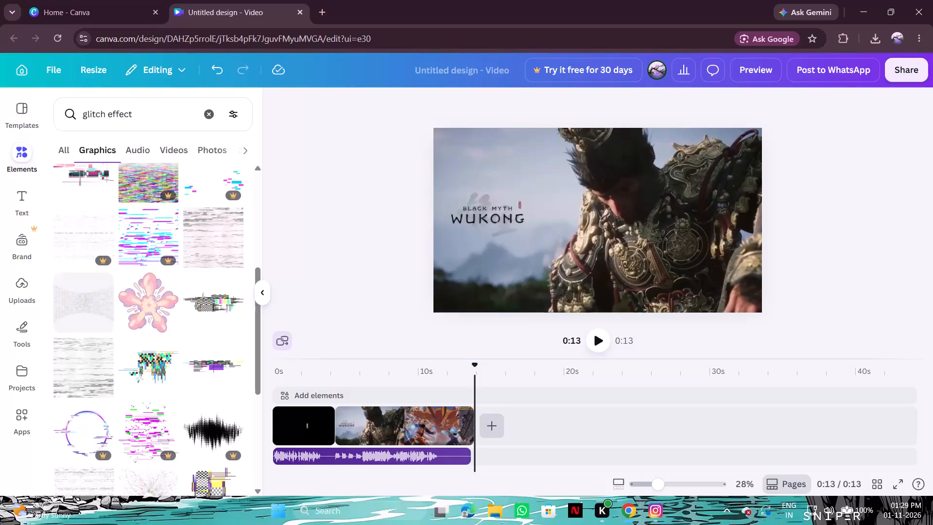
Move the playhead back to the start of the video, at 0:00 on the black text intro.
{"action": "left_click_drag", "start_coordinate": [474, 366], "coordinate": [263, 356]}
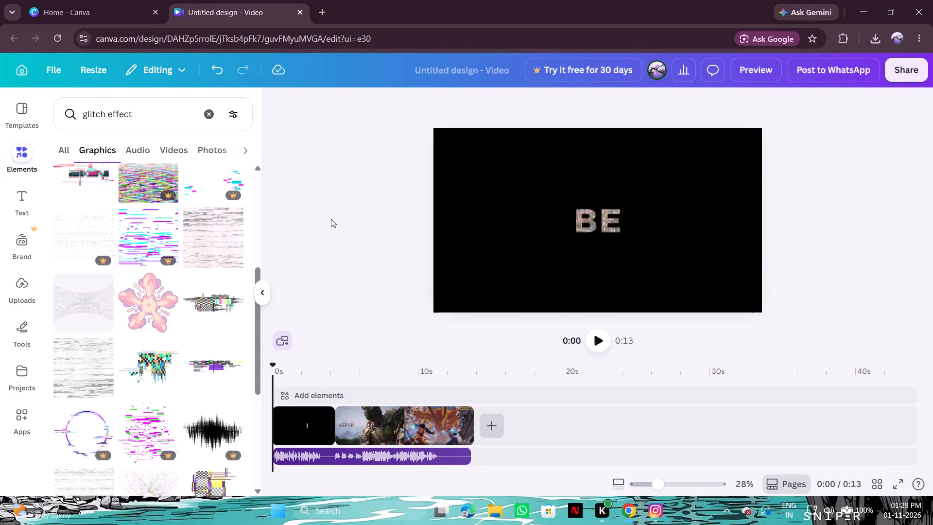
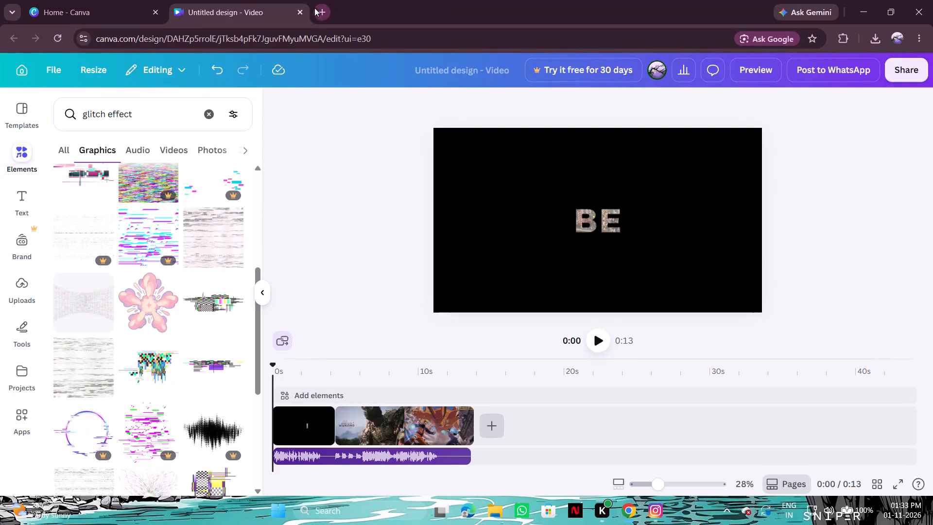
Search the web for "canva student plan" in a new browser tab and open Canva's page for students.
{"action": "left_click", "coordinate": [322, 9]}
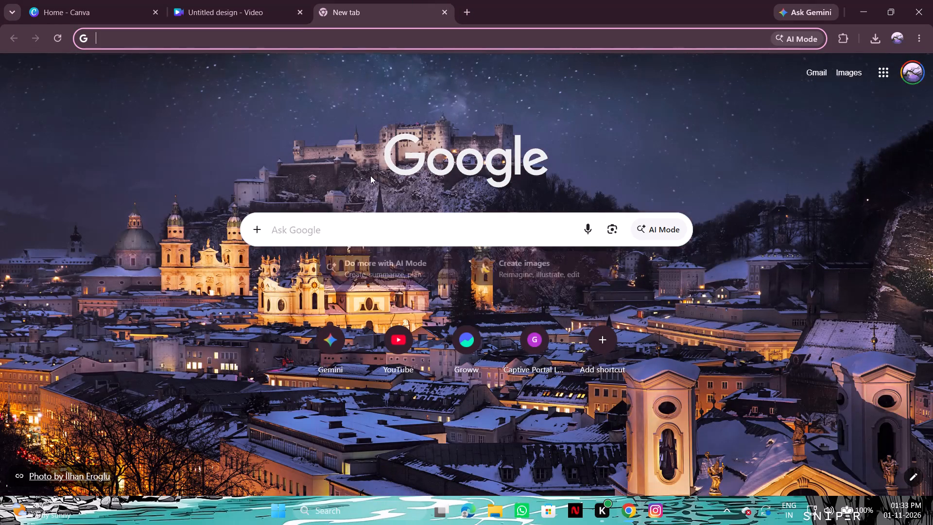
{"action": "left_click", "coordinate": [352, 228]}
{"action": "type", "text": "canva st"}
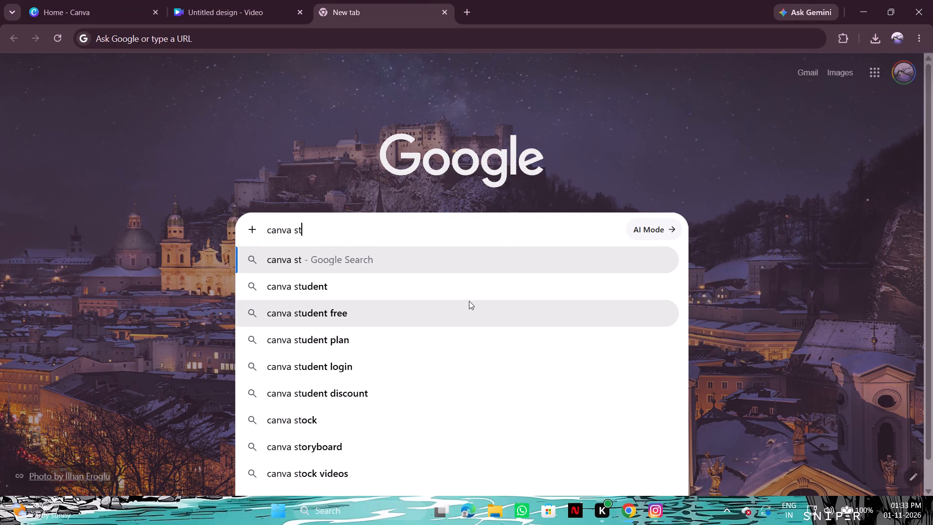
{"action": "left_click", "coordinate": [447, 342]}
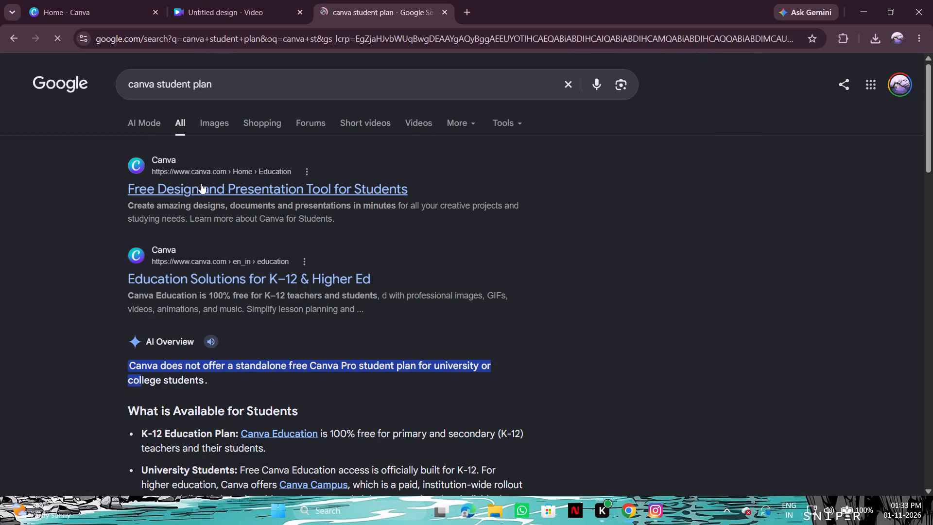
{"action": "left_click", "coordinate": [259, 191]}
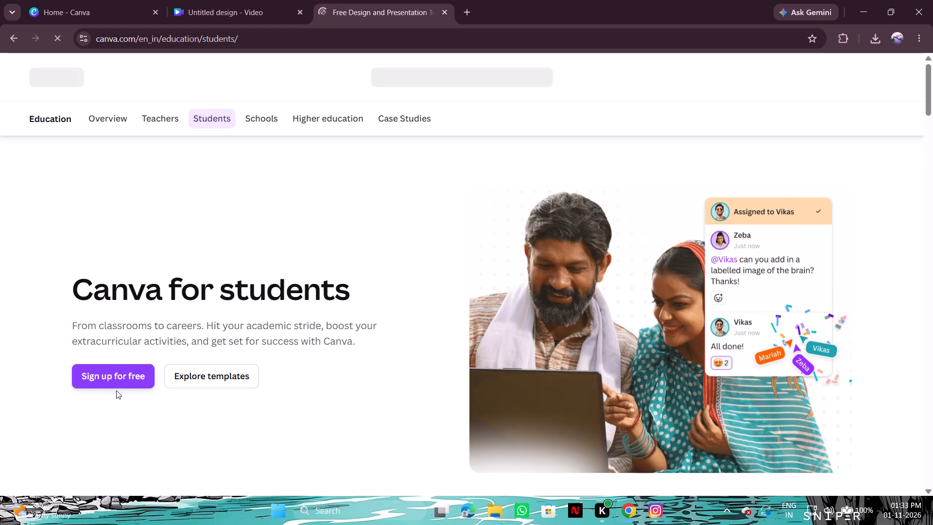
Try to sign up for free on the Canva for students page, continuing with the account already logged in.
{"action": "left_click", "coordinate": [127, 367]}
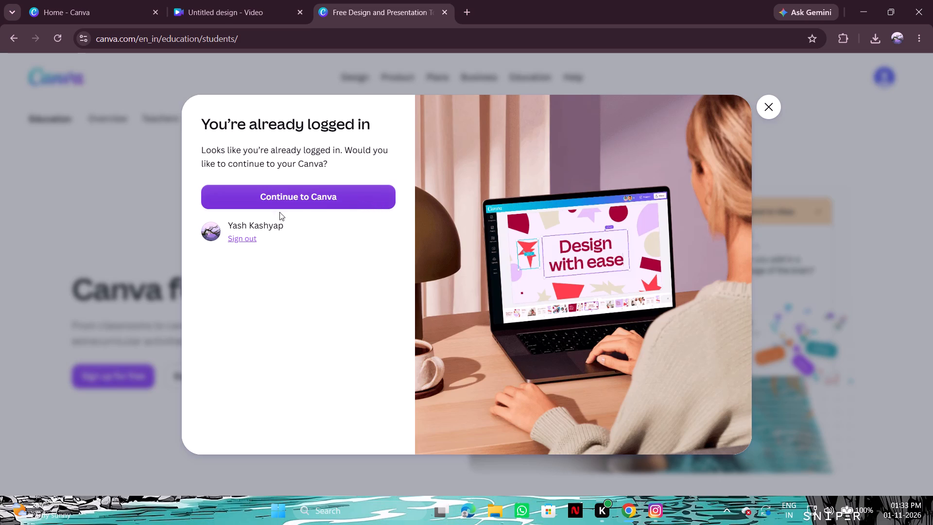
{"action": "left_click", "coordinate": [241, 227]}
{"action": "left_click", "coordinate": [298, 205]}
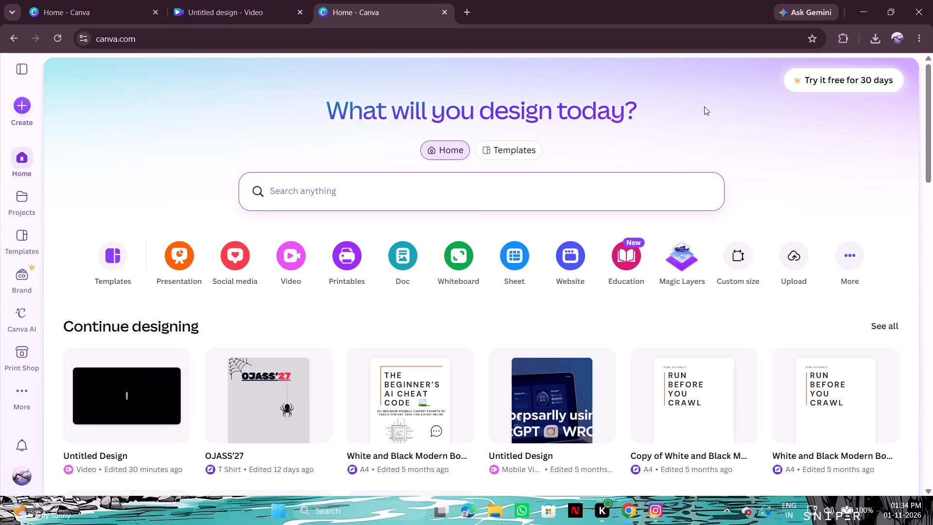
Check the Canva Pro 30-day free trial's plan and billing options, and return to the untitled video design without subscribing.
{"action": "left_click", "coordinate": [851, 75]}
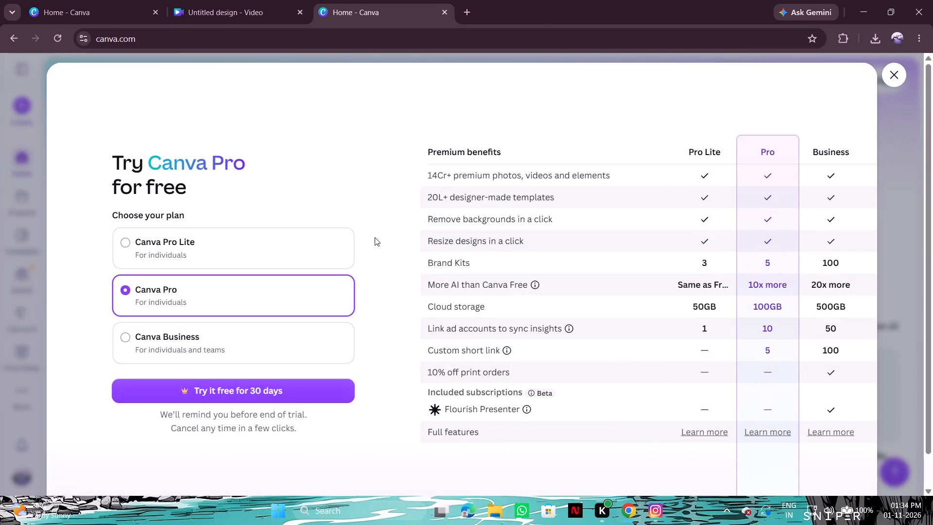
{"action": "left_click", "coordinate": [303, 387]}
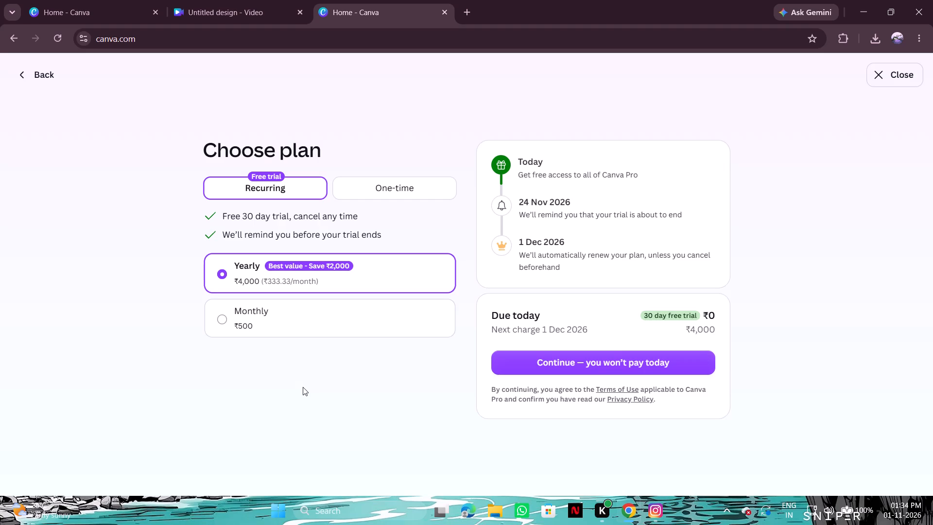
{"action": "double_click", "coordinate": [13, 33]}
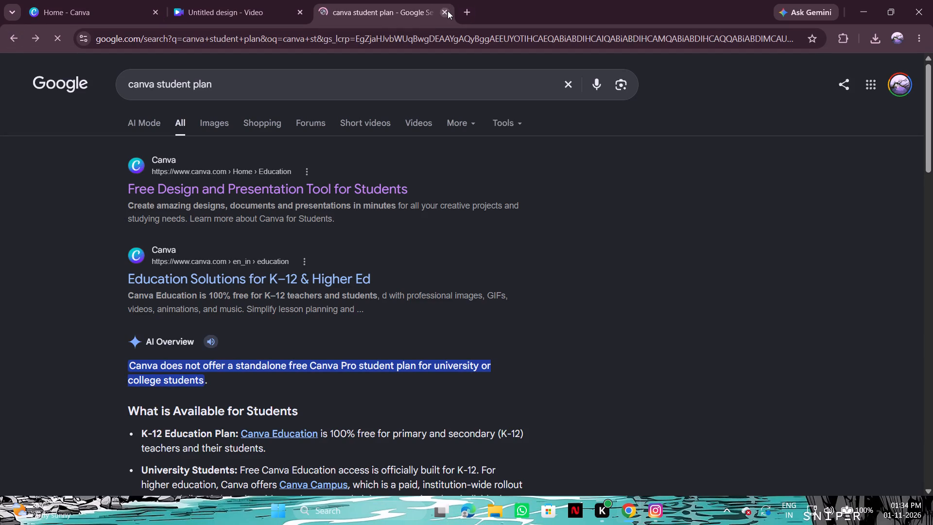
{"action": "left_click", "coordinate": [448, 11]}
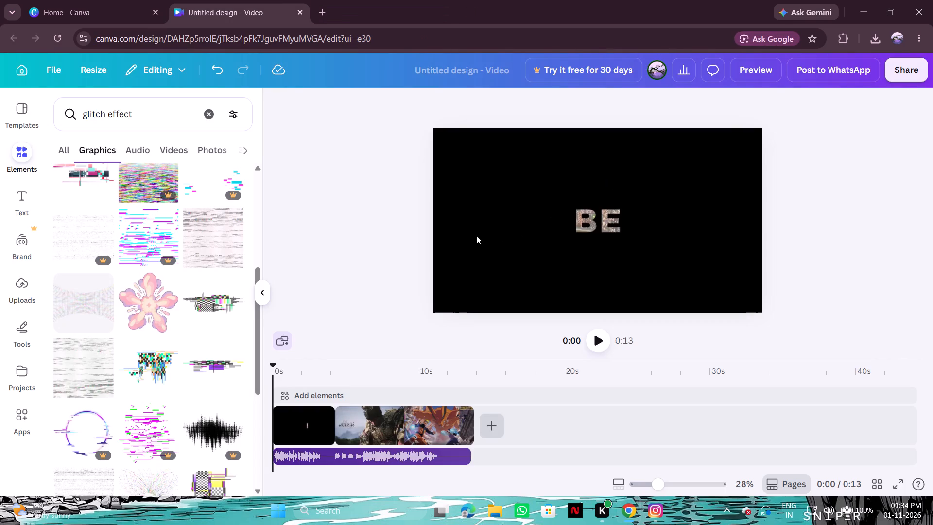
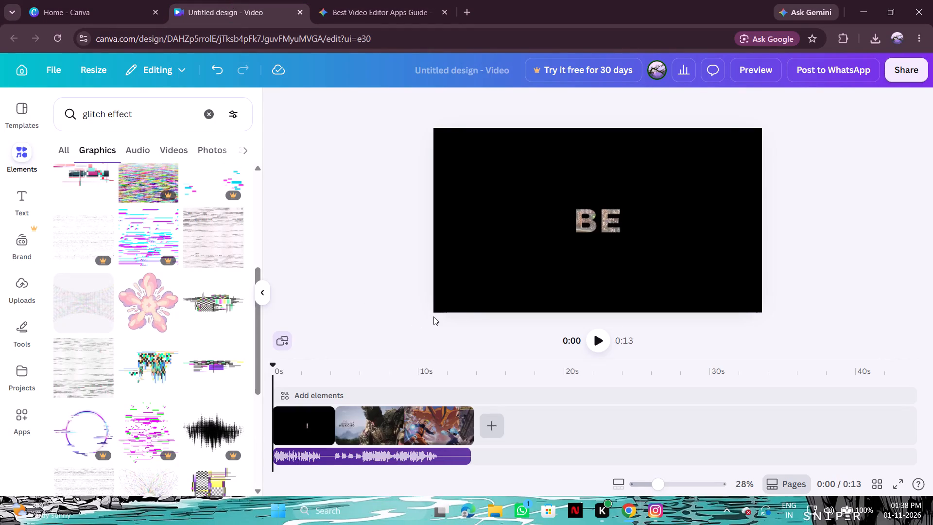
Play the edited video from the start and pause it at about 0:09, on the Grand Theft Auto V shot.
{"action": "left_click", "coordinate": [599, 345]}
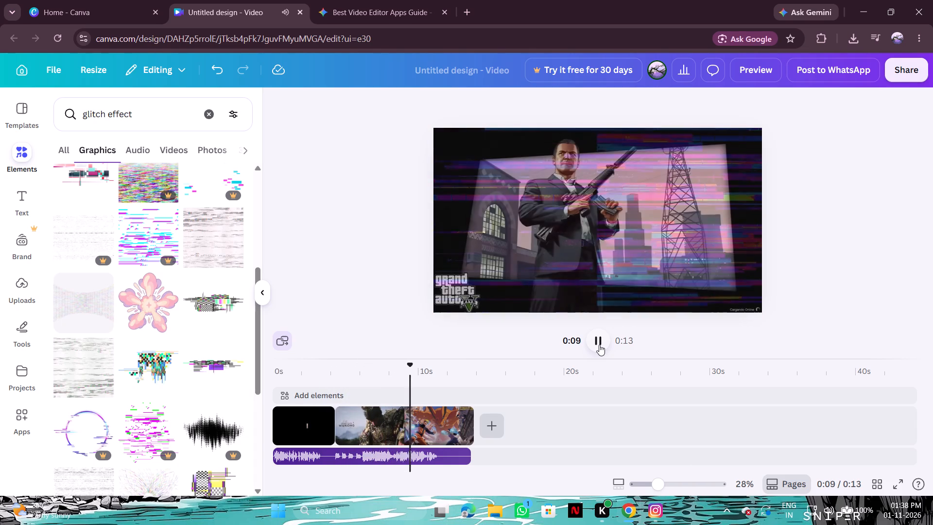
{"action": "key", "text": "space"}
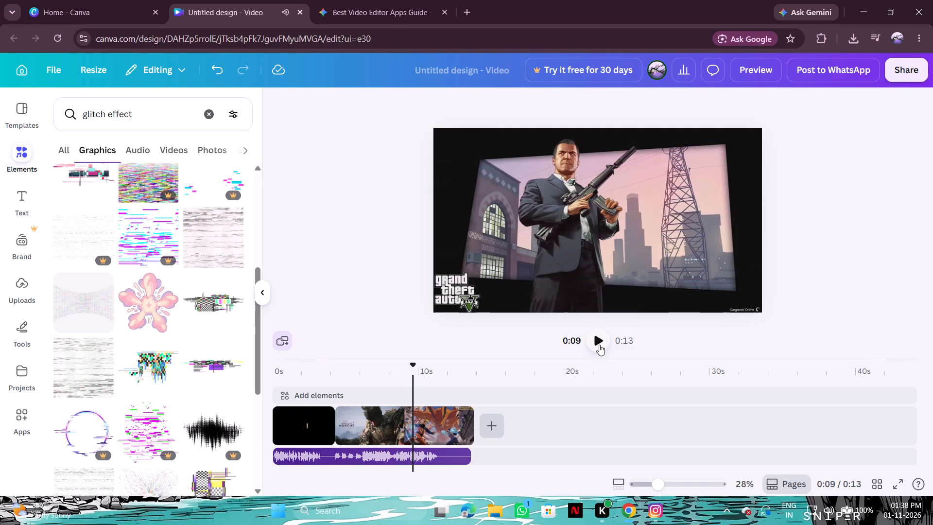
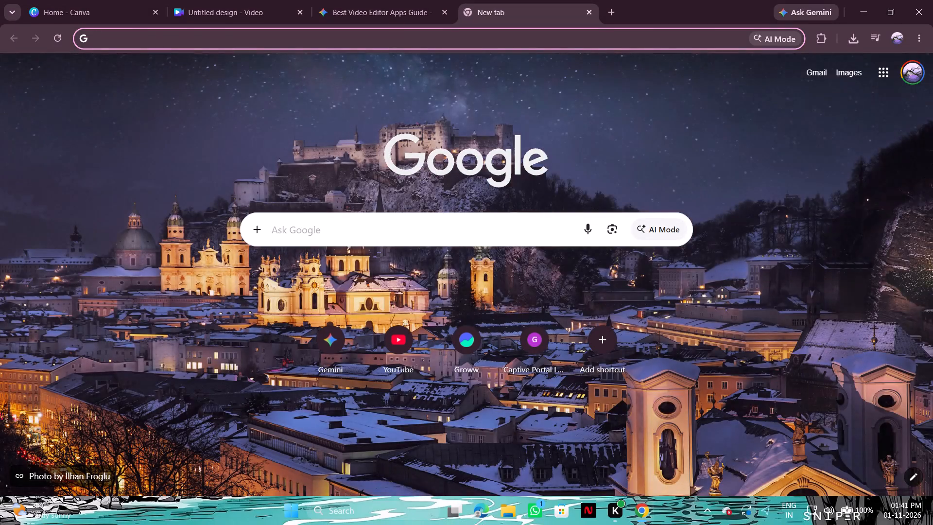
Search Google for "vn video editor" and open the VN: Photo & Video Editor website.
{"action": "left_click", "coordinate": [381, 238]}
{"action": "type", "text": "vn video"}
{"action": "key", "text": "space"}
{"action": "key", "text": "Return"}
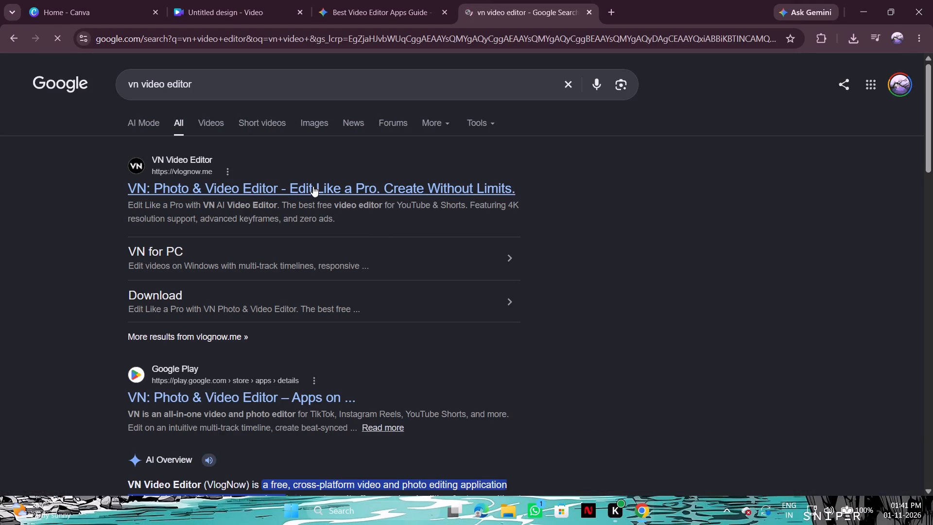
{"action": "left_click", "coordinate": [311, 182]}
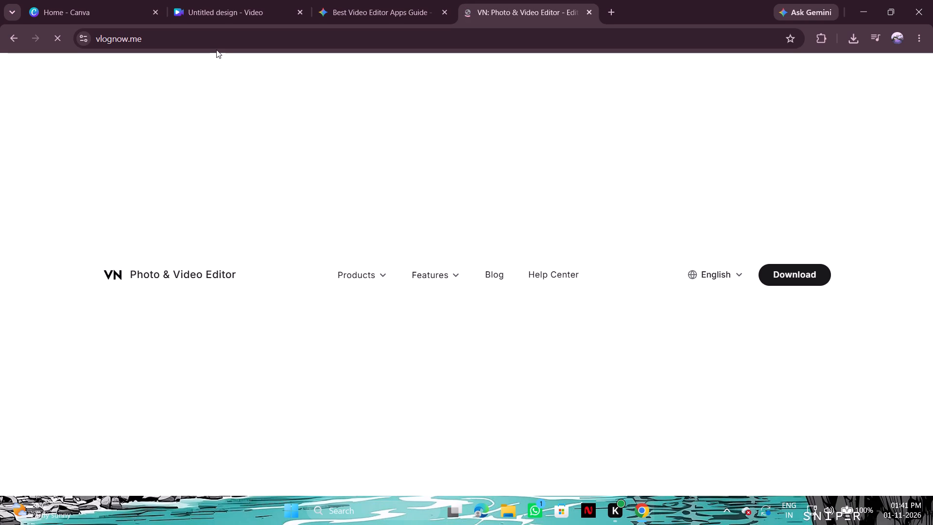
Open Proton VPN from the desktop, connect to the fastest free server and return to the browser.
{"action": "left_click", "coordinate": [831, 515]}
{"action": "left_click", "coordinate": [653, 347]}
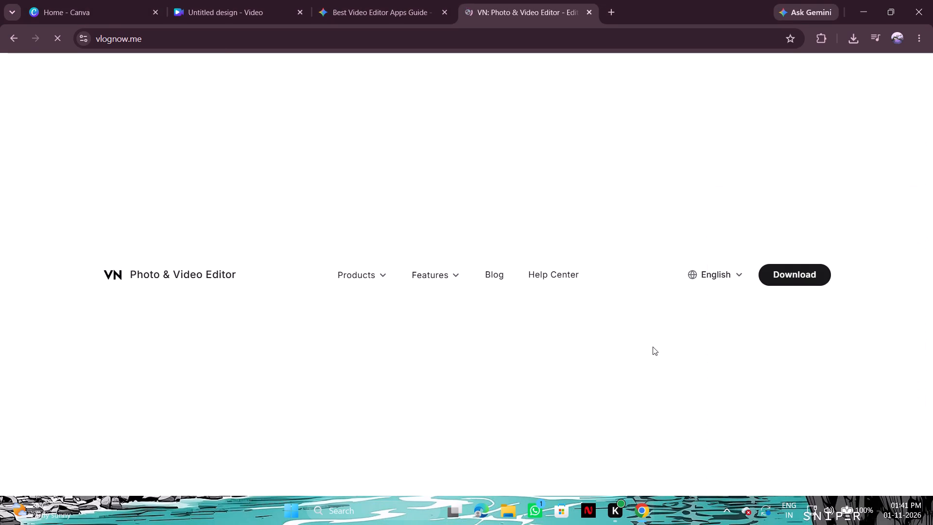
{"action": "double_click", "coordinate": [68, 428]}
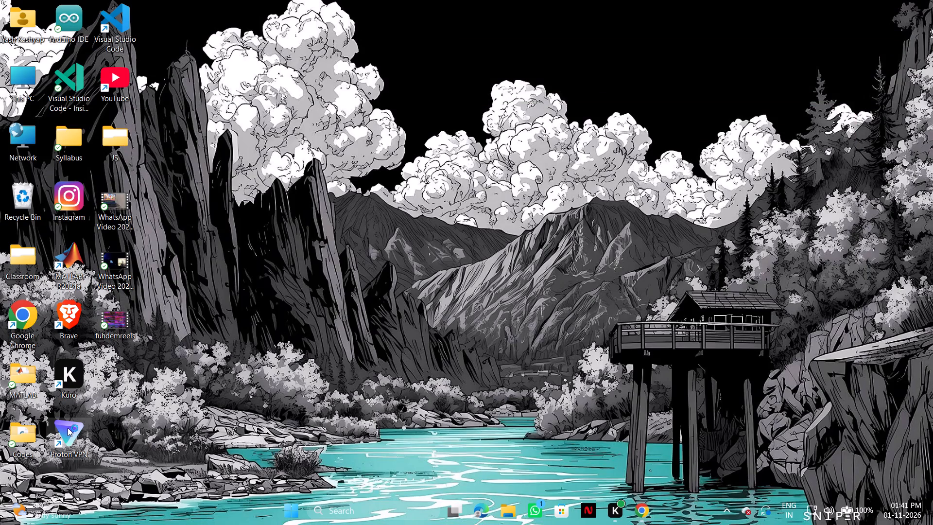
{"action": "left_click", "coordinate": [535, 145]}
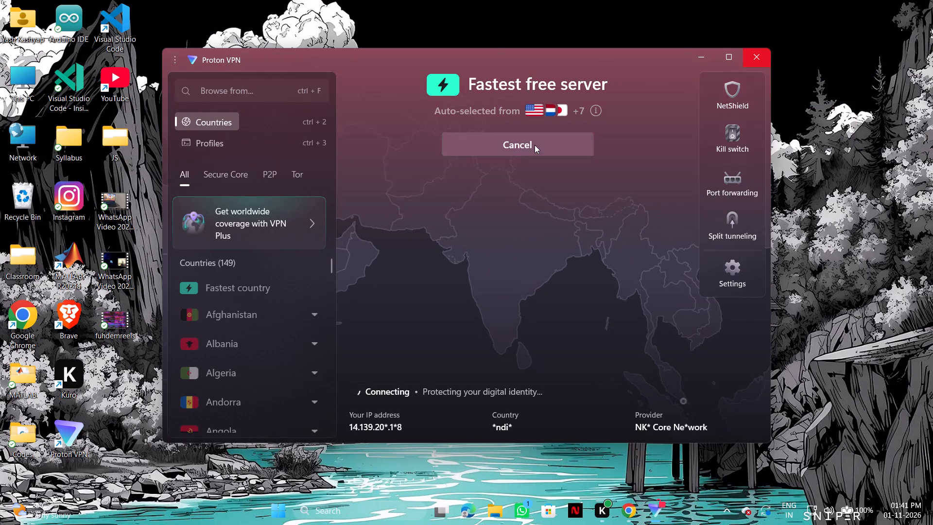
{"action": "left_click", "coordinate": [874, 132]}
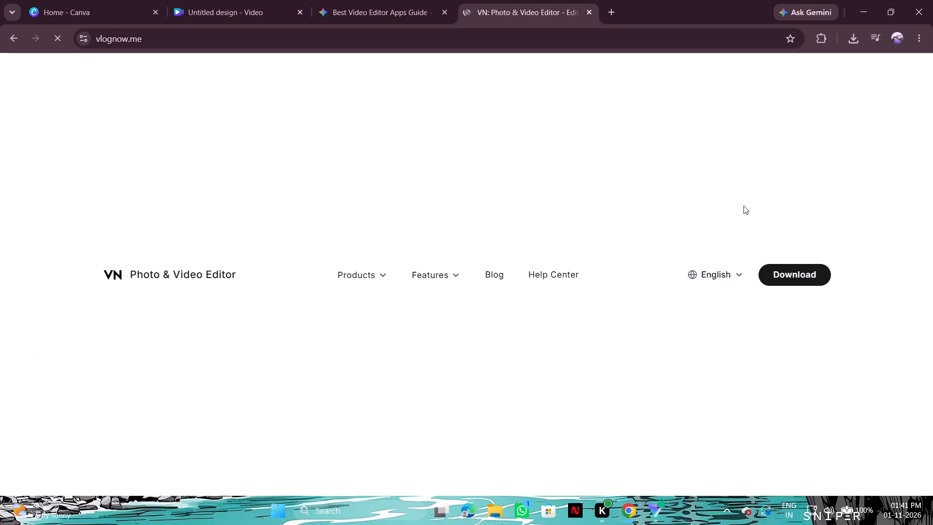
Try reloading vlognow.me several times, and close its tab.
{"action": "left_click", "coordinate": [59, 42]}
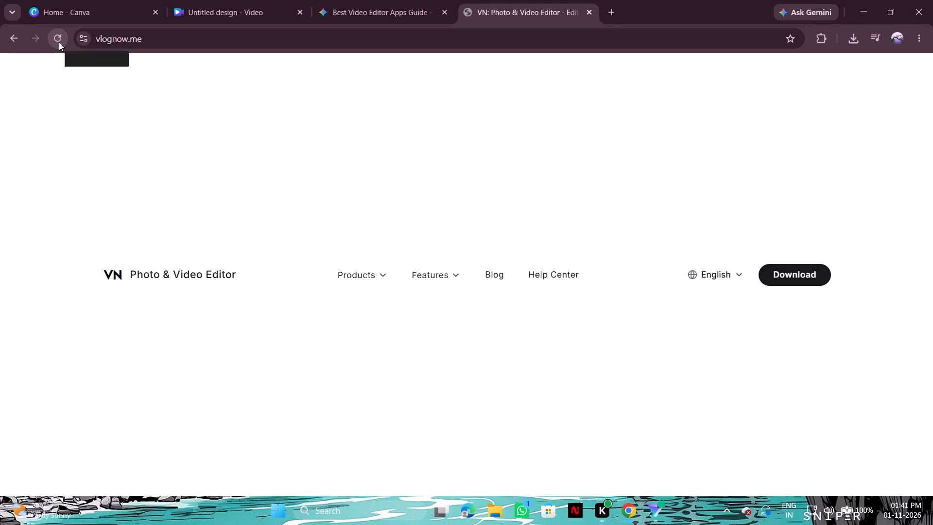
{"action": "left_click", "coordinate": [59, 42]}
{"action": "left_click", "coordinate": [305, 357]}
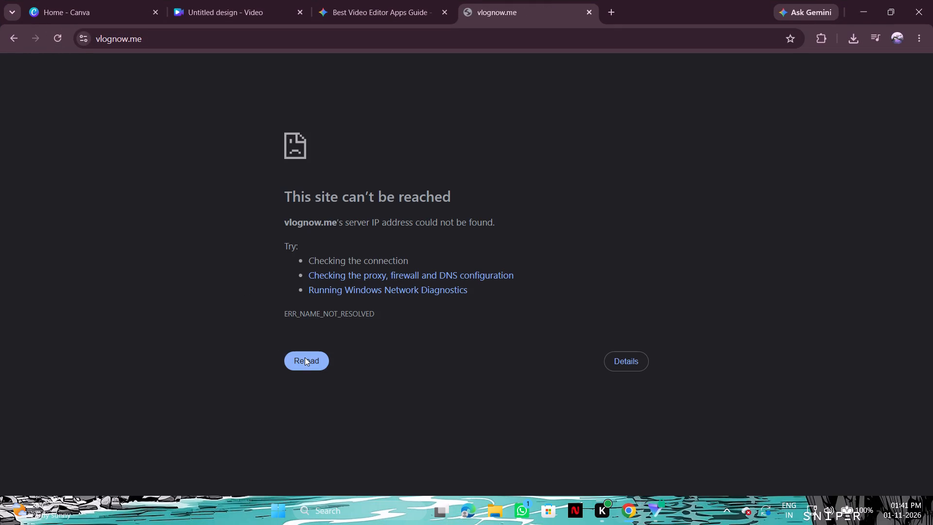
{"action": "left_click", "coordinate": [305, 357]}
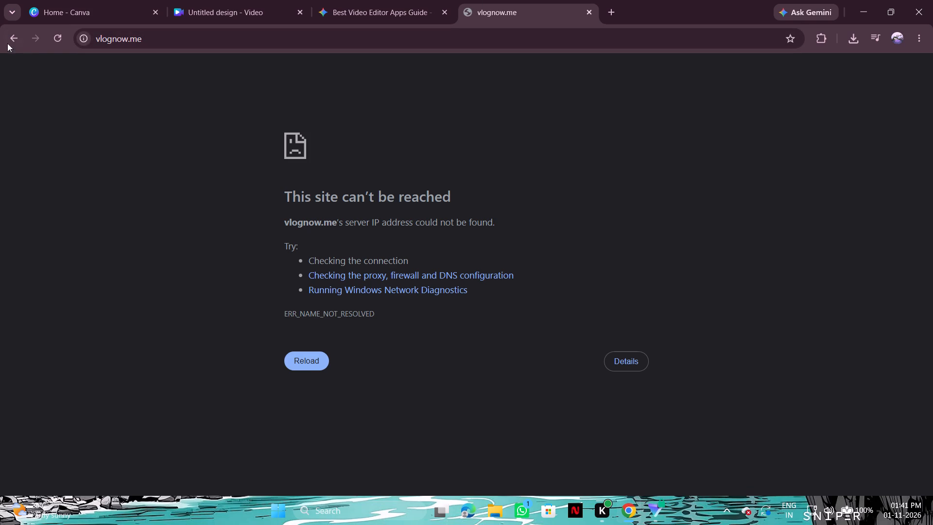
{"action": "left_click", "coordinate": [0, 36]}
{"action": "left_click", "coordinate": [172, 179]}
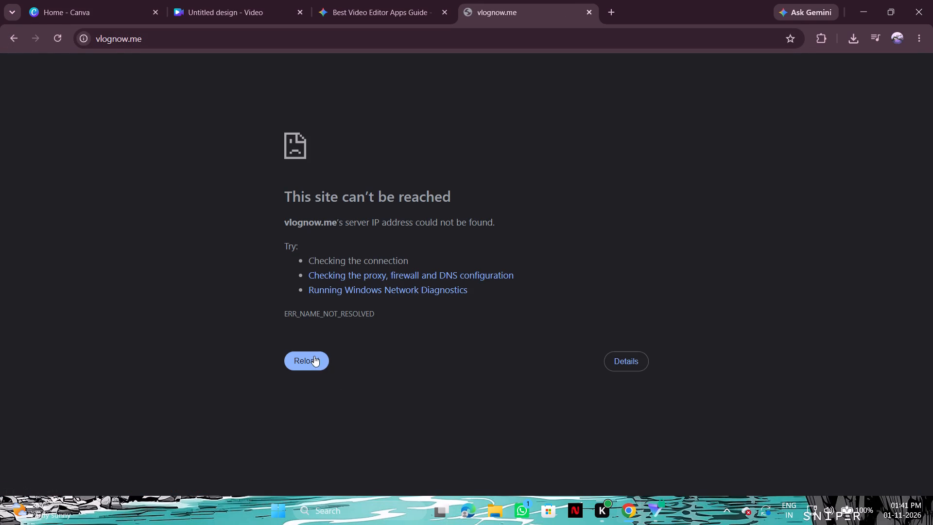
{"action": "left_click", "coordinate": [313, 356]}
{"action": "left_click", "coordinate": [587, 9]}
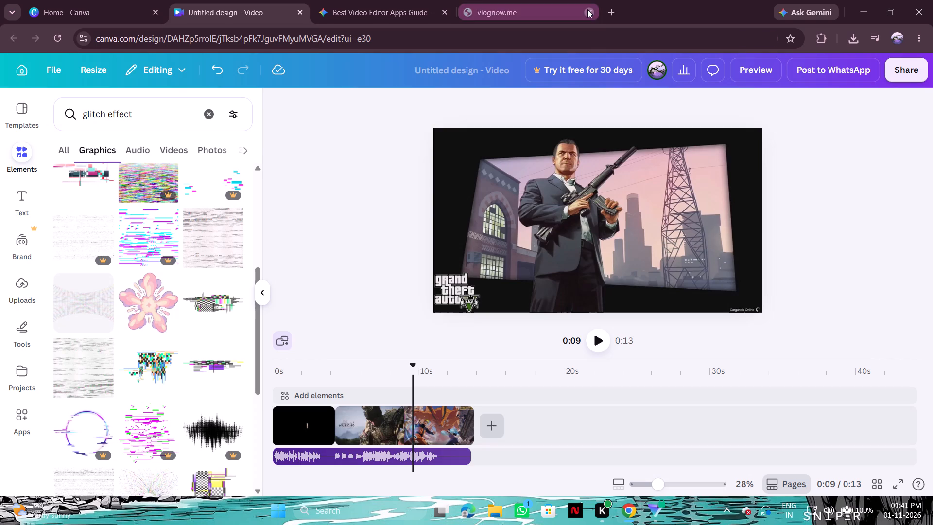
Search Google for "vn video editor" in a new tab.
{"action": "left_click", "coordinate": [468, 5]}
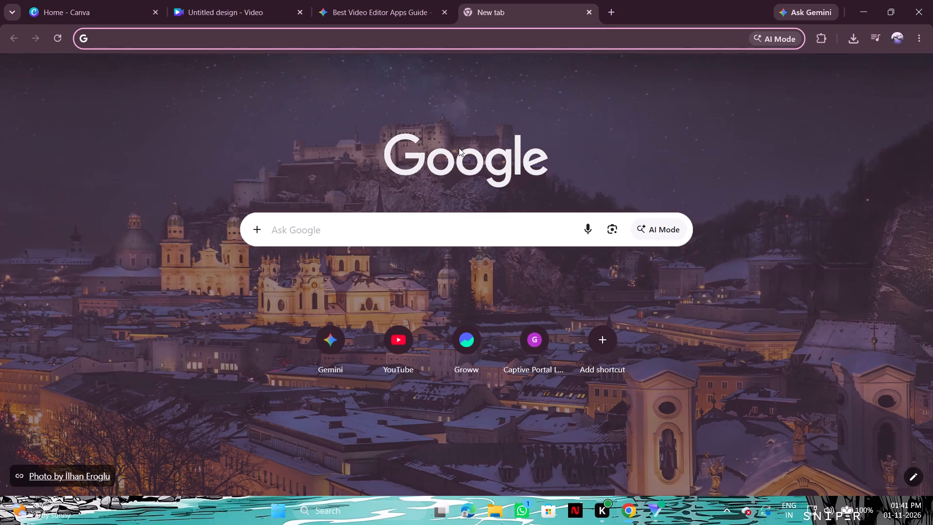
{"action": "left_click", "coordinate": [357, 219]}
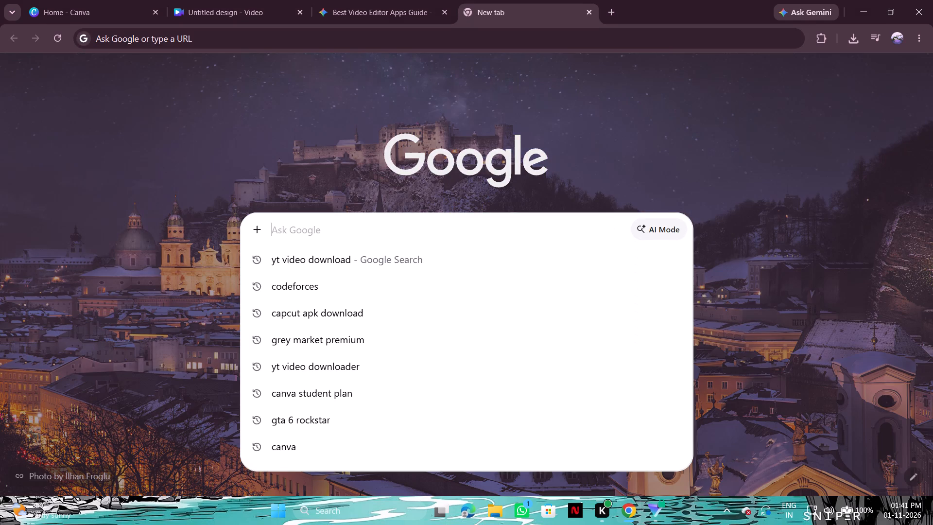
{"action": "type", "text": "vn video editor"}
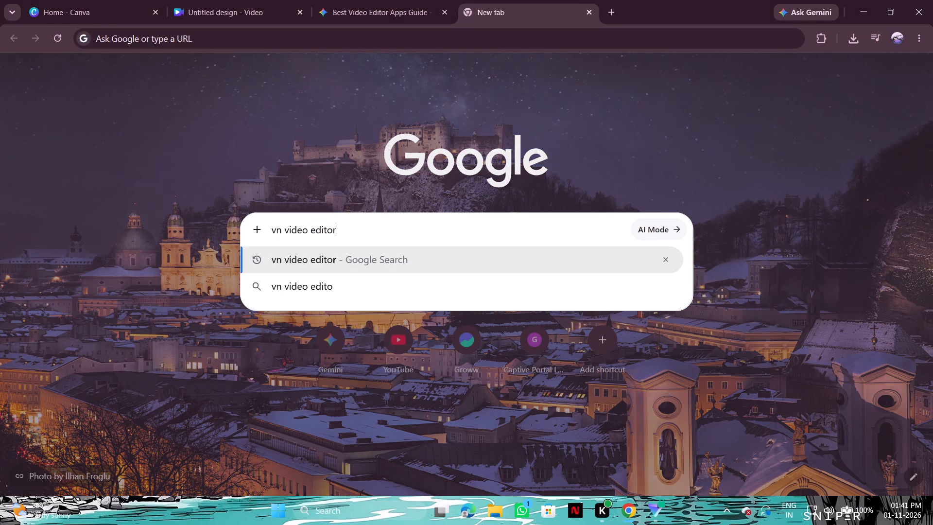
{"action": "key", "text": "Return"}
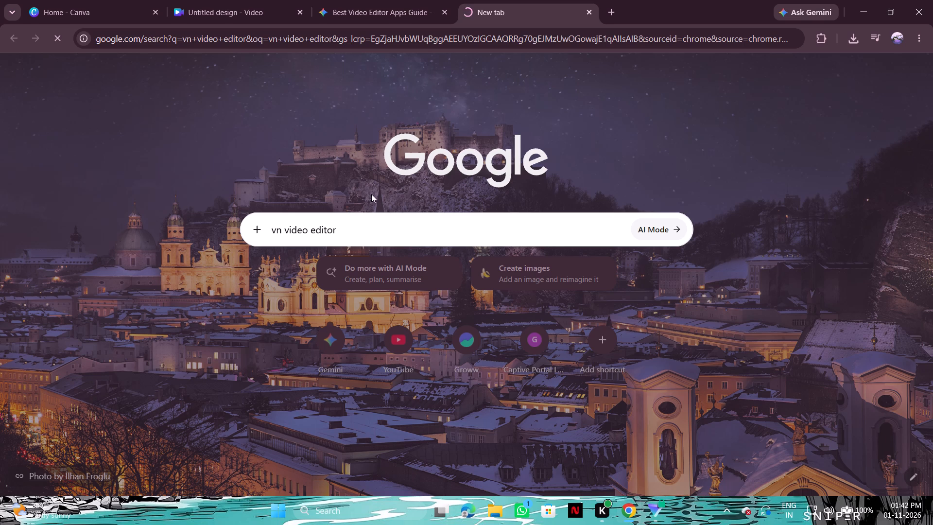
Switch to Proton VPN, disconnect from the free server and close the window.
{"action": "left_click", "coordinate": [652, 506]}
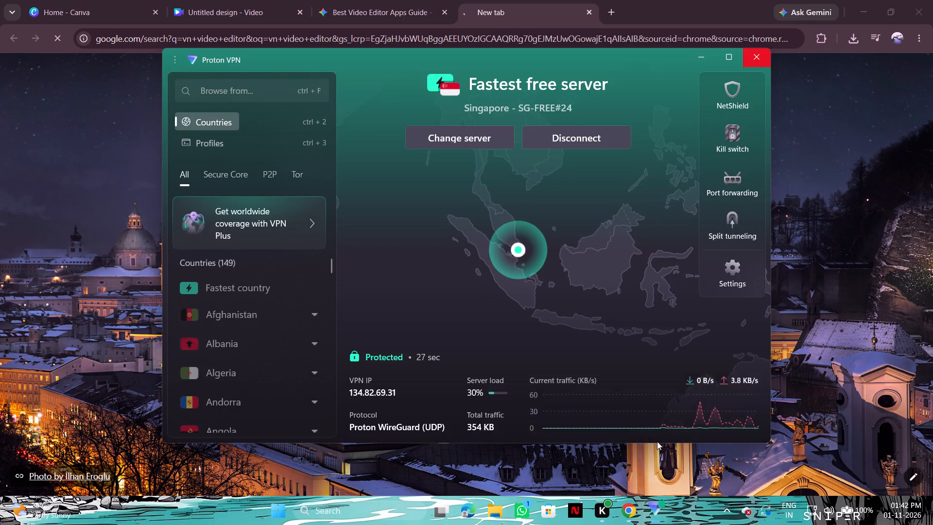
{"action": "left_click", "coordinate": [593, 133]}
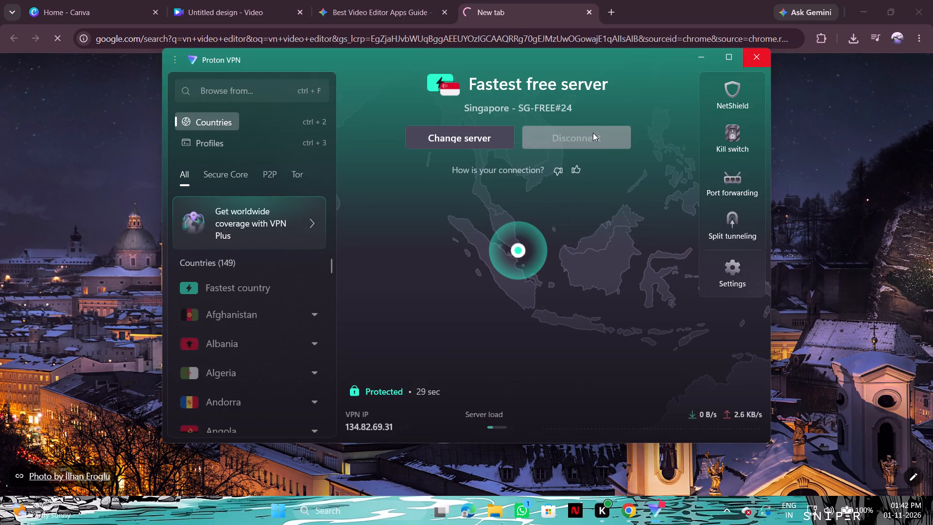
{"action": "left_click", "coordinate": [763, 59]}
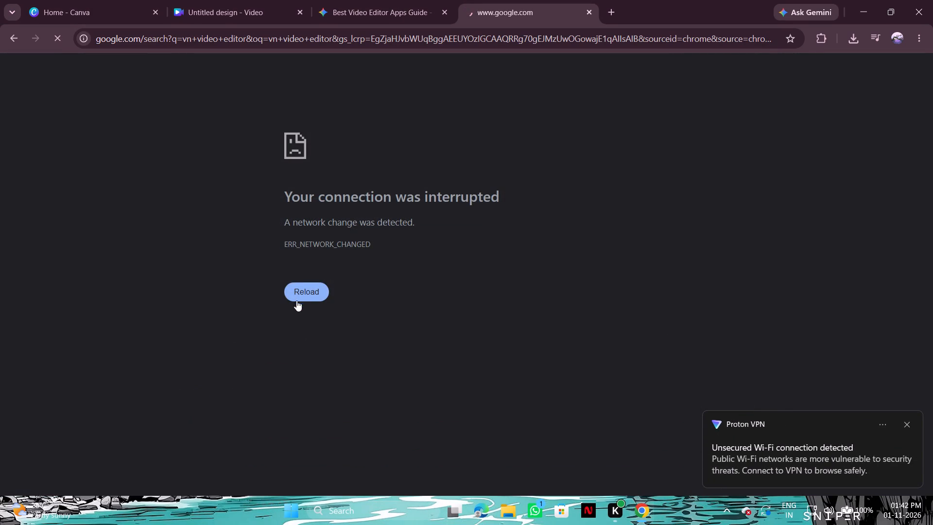
Reload the search results, open the VN for PC page and continue to the site's download page.
{"action": "left_click", "coordinate": [302, 295]}
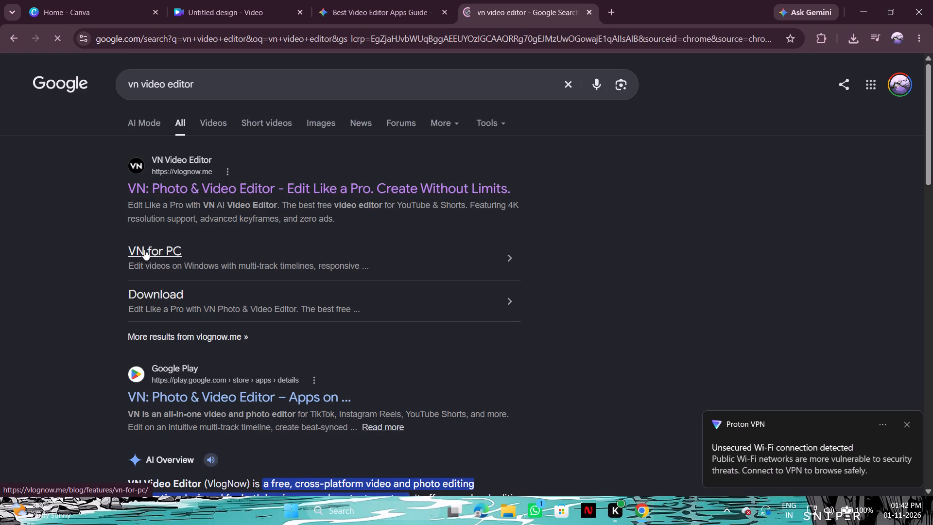
{"action": "left_click", "coordinate": [144, 249]}
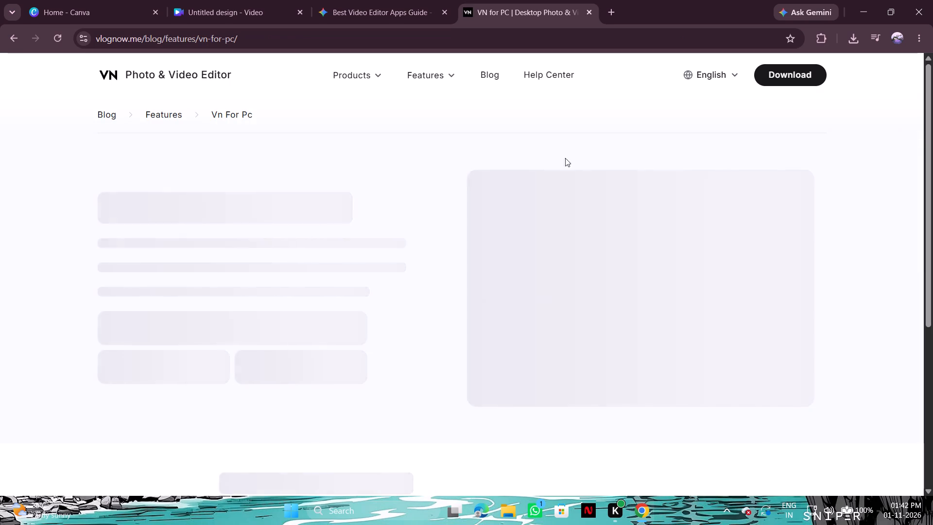
{"action": "left_click", "coordinate": [803, 78]}
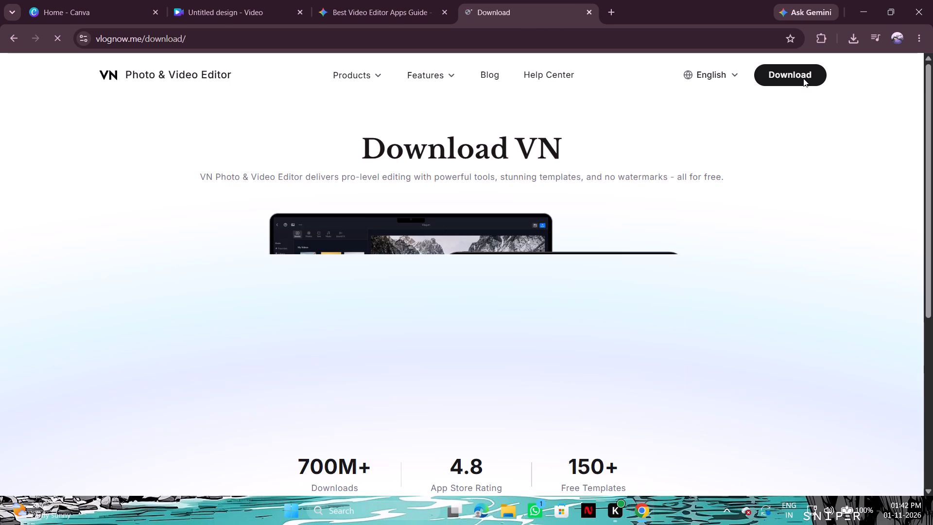
Download the Windows version of VN from the download page.
{"action": "left_click", "coordinate": [803, 78]}
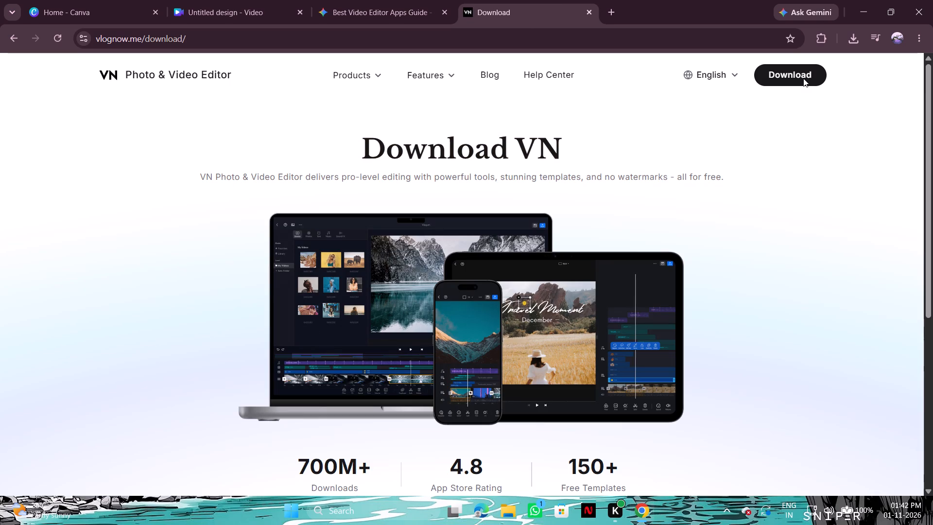
{"action": "left_click", "coordinate": [788, 72]}
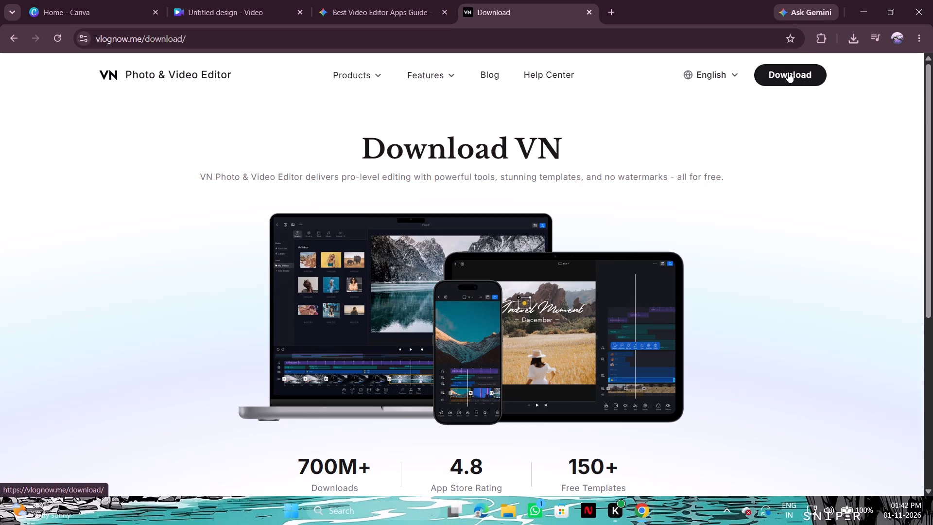
{"action": "left_click", "coordinate": [852, 34]}
{"action": "left_click", "coordinate": [852, 34]}
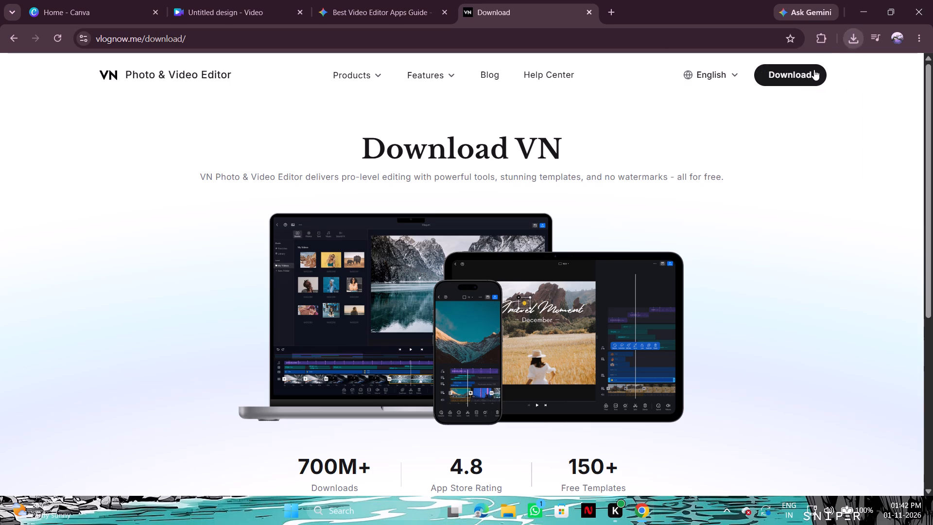
{"action": "left_click", "coordinate": [808, 71]}
{"action": "scroll", "coordinate": [524, 245], "scroll_direction": "down", "scroll_amount": 3}
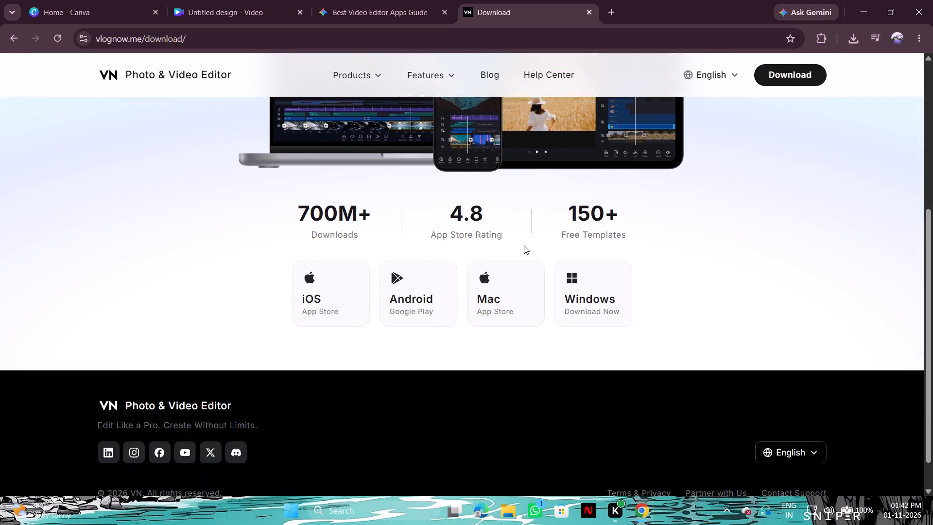
{"action": "scroll", "coordinate": [524, 245], "scroll_direction": "down", "scroll_amount": 1}
{"action": "scroll", "coordinate": [524, 245], "scroll_direction": "up", "scroll_amount": 4}
{"action": "scroll", "coordinate": [414, 350], "scroll_direction": "down", "scroll_amount": 4}
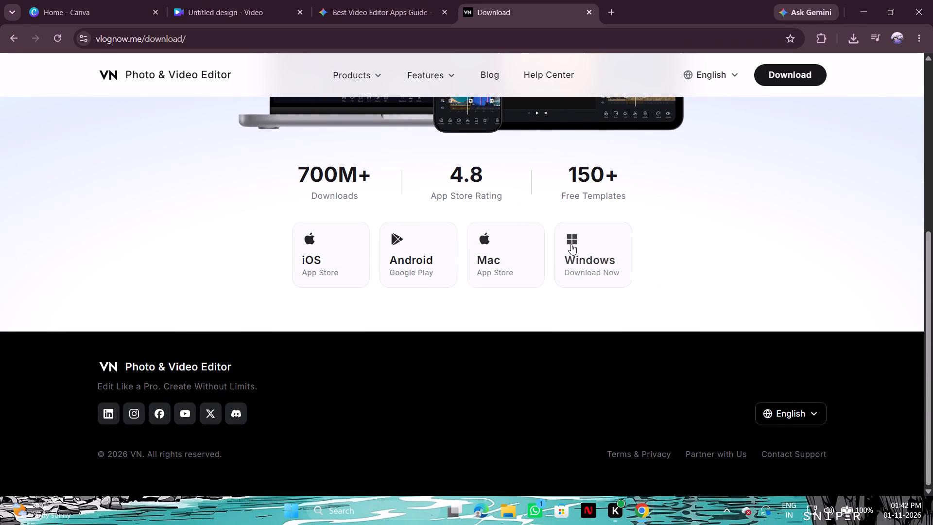
{"action": "left_click", "coordinate": [571, 244]}
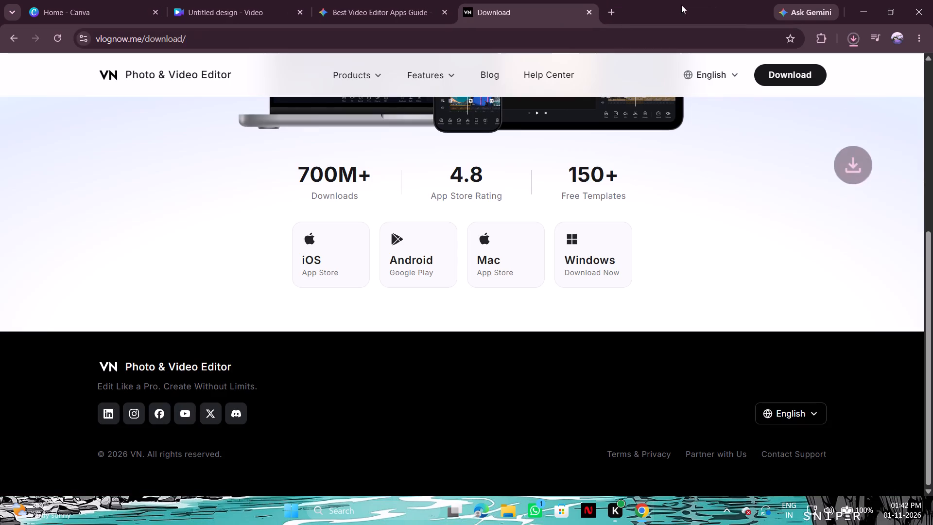
Wait for the VN Windows installer to download and run it from the recent downloads.
{"action": "left_click", "coordinate": [854, 39]}
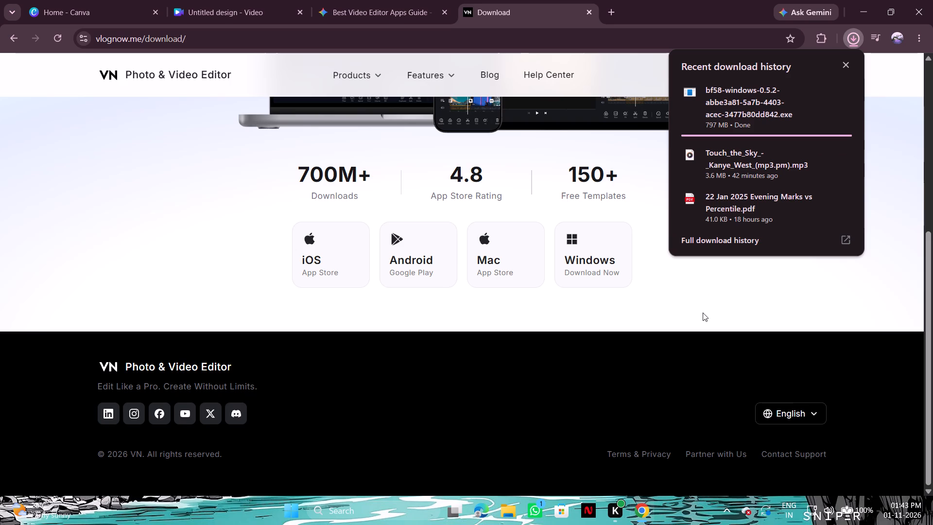
{"action": "left_click", "coordinate": [703, 313]}
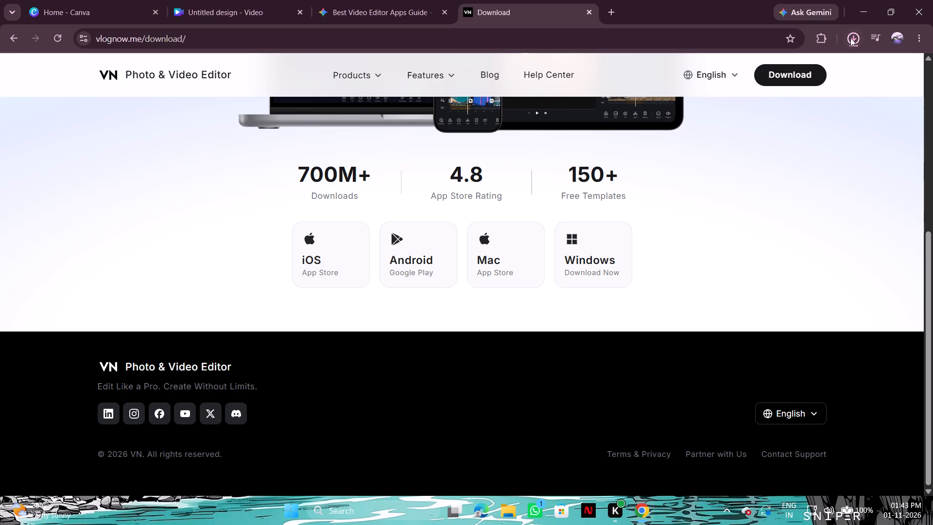
{"action": "left_click", "coordinate": [851, 38]}
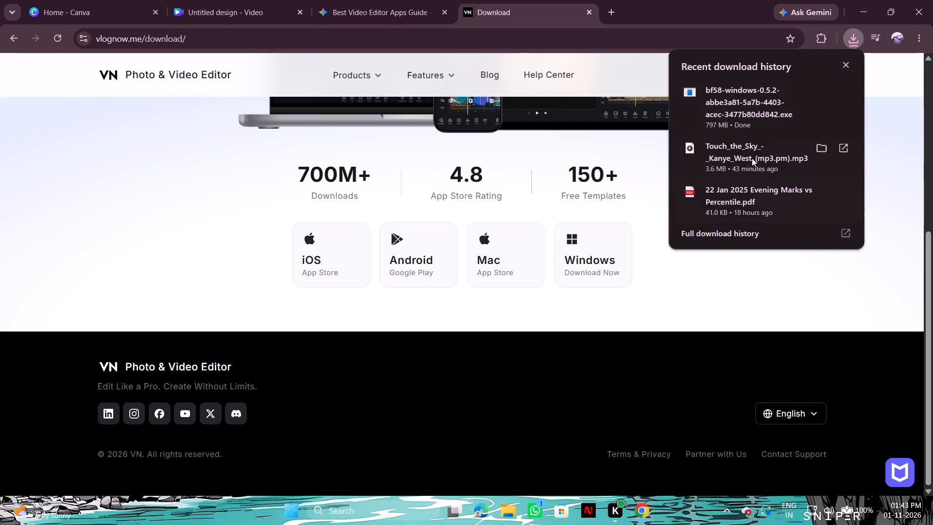
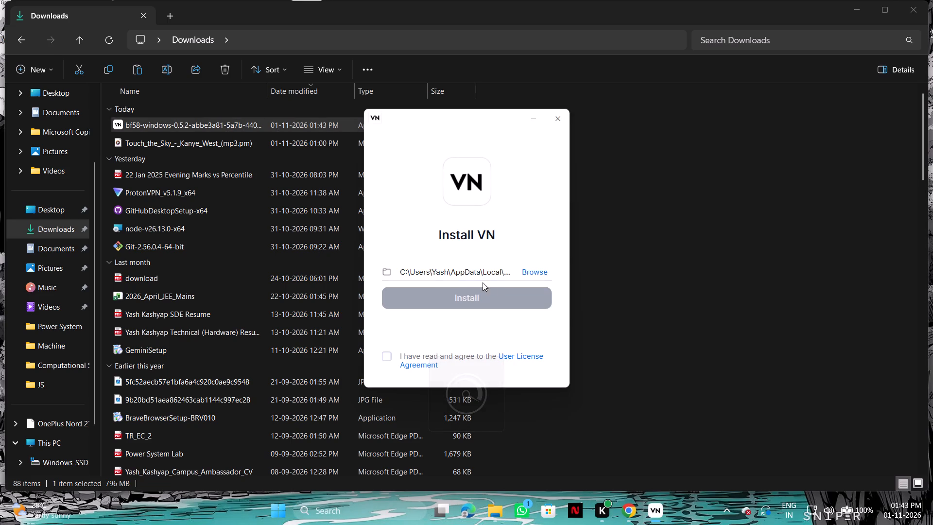
{"action": "left_click_drag", "start_coordinate": [380, 353], "coordinate": [389, 361]}
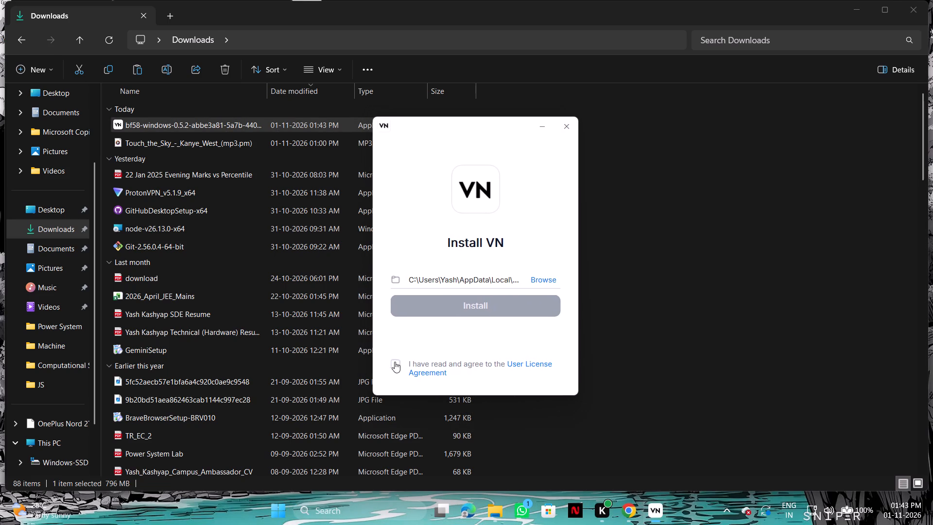
{"action": "left_click", "coordinate": [395, 364]}
{"action": "left_click", "coordinate": [468, 303]}
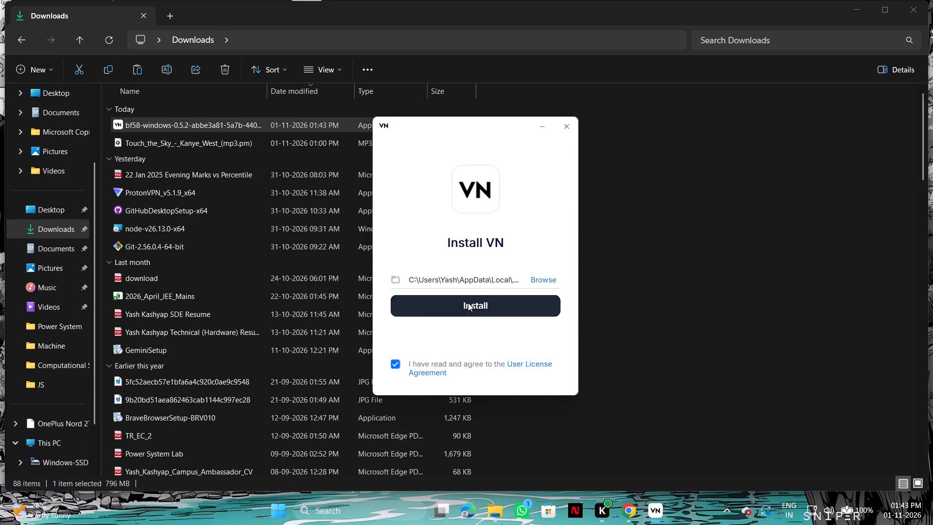
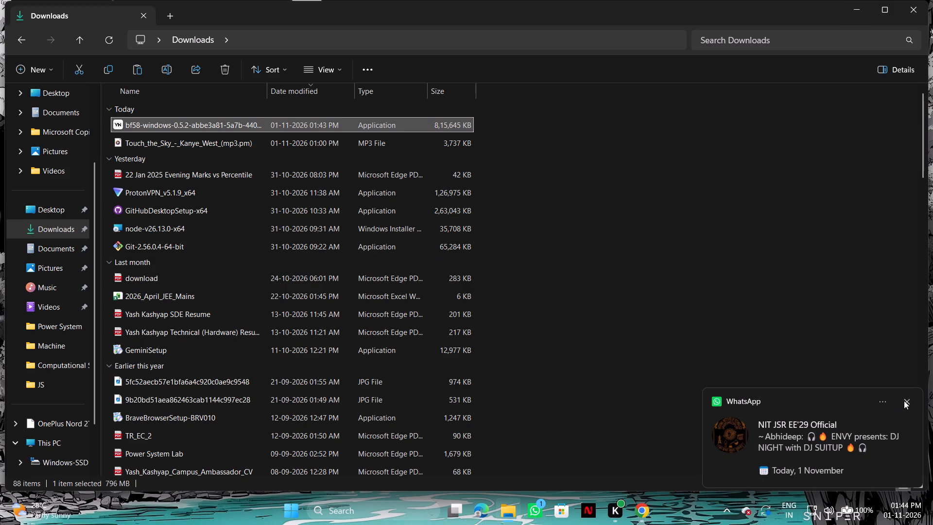
Dismiss the WhatsApp notification and close the Downloads folder window.
{"action": "left_click", "coordinate": [905, 402]}
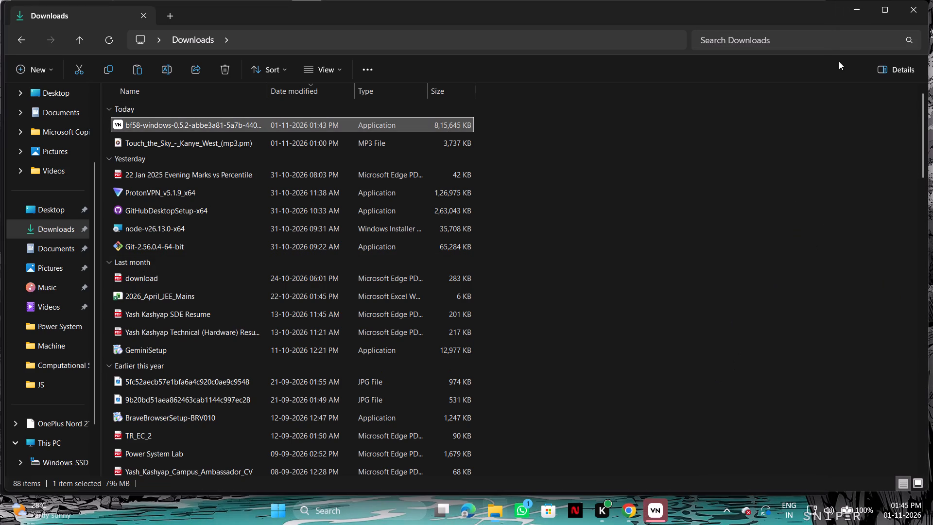
{"action": "left_click", "coordinate": [914, 6]}
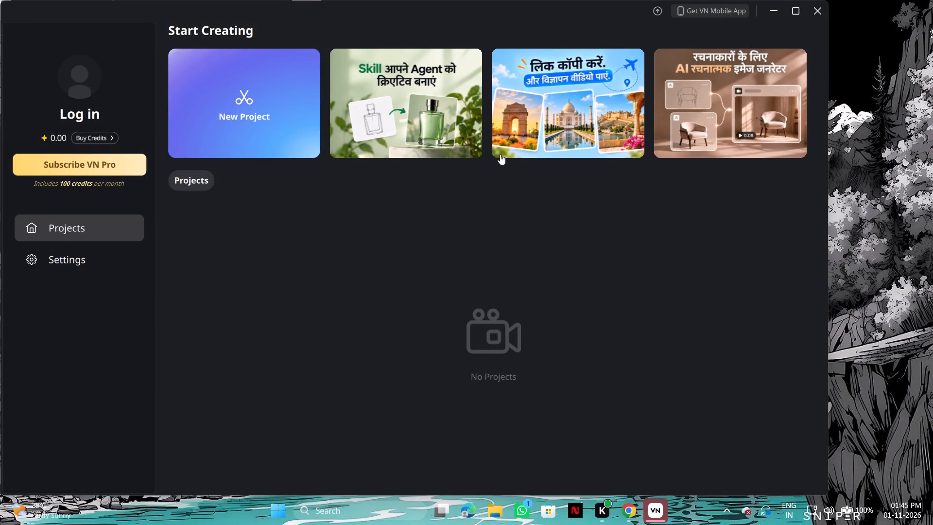
Maximize the VN editor window and start a new project.
{"action": "left_click", "coordinate": [796, 9]}
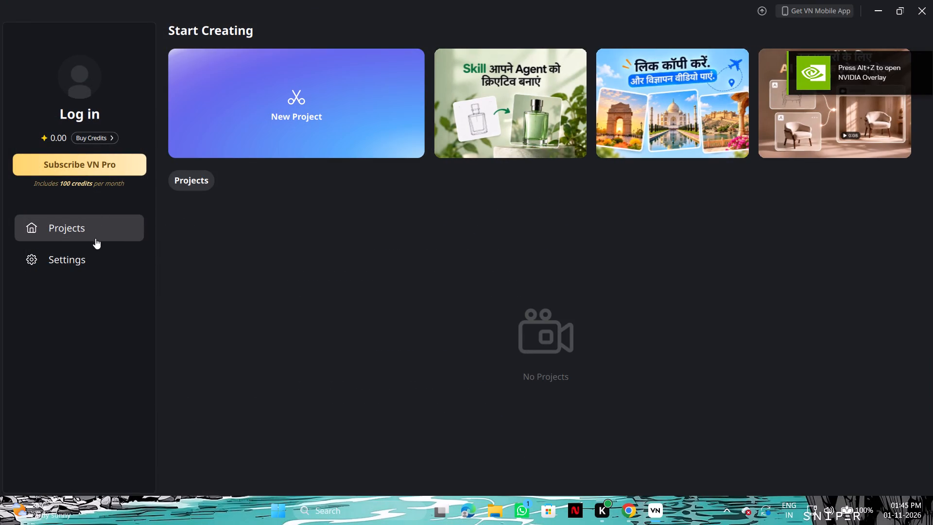
{"action": "left_click", "coordinate": [333, 100]}
Create a new video project.
{"action": "left_click", "coordinate": [295, 101]}
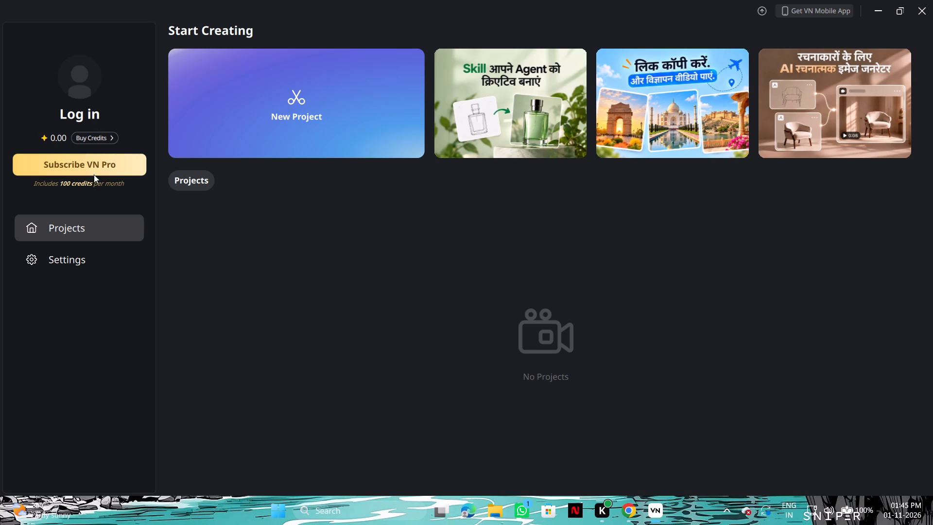
{"action": "left_click", "coordinate": [69, 262]}
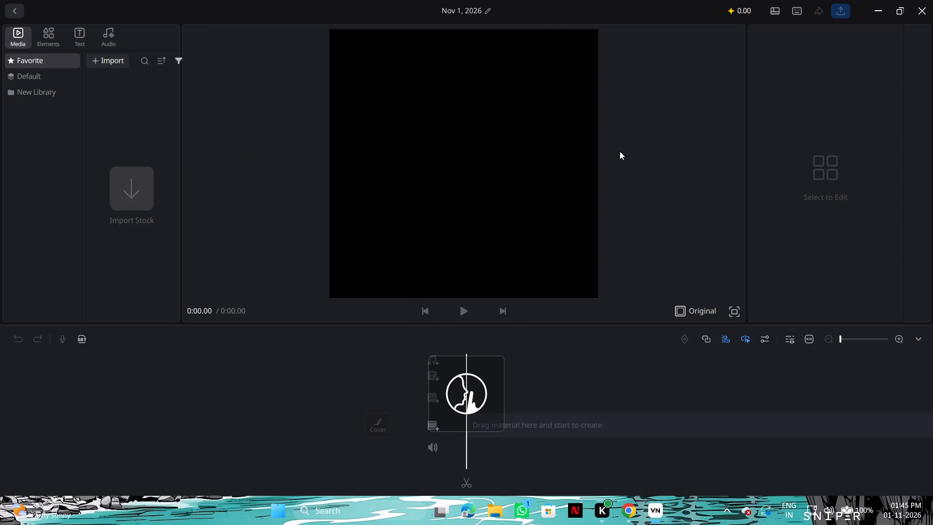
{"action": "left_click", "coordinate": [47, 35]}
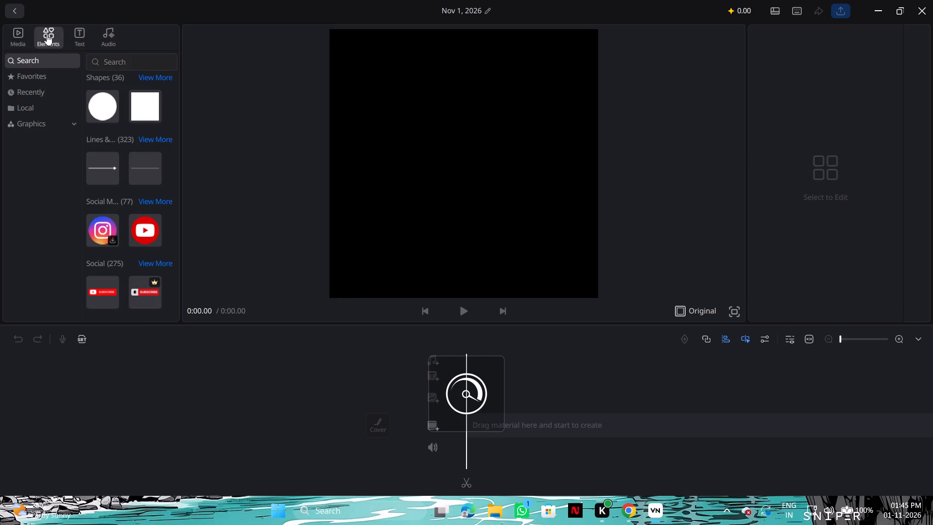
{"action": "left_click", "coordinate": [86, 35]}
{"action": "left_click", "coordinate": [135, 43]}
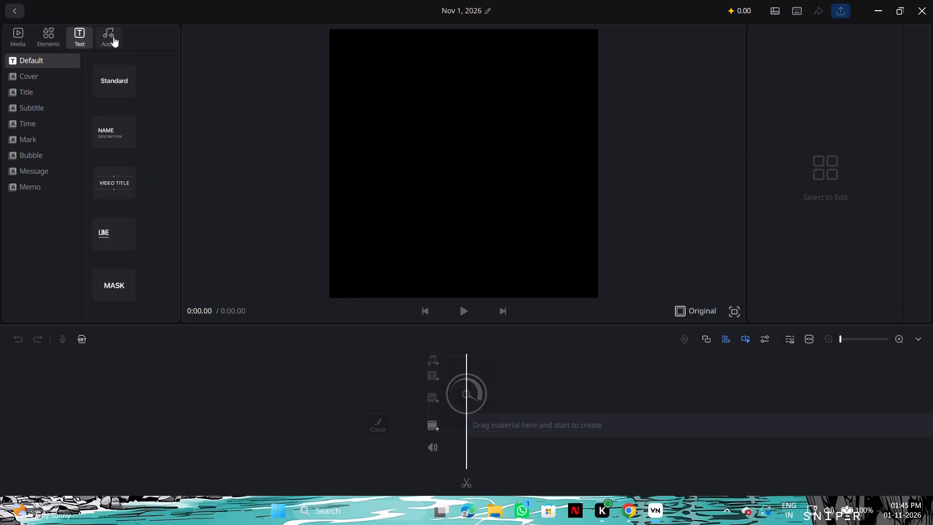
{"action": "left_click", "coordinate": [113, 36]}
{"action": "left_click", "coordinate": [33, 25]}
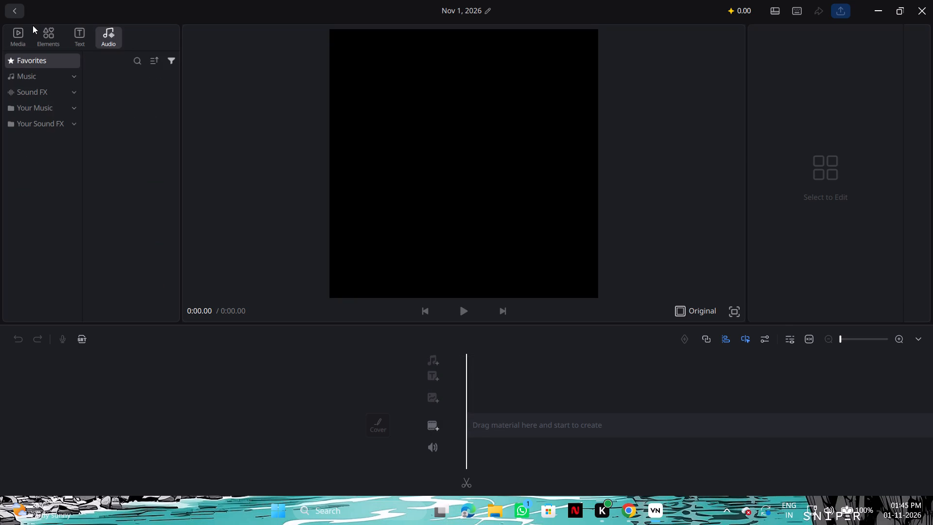
Import "WhatsApp Video 2026-11-01 at 12.47.57 PM" from the Desktop into the Favorite media library, setting the import tips not to show again.
{"action": "left_click", "coordinate": [18, 31]}
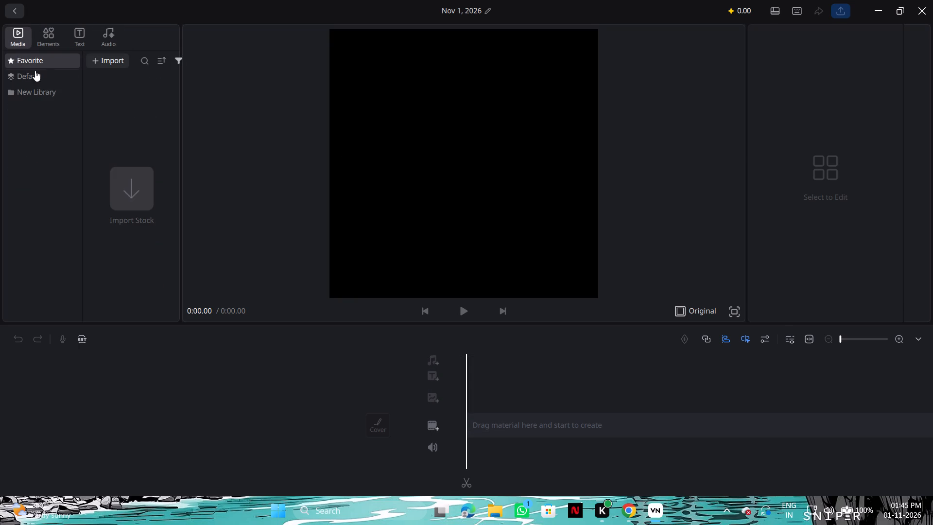
{"action": "left_click", "coordinate": [45, 70]}
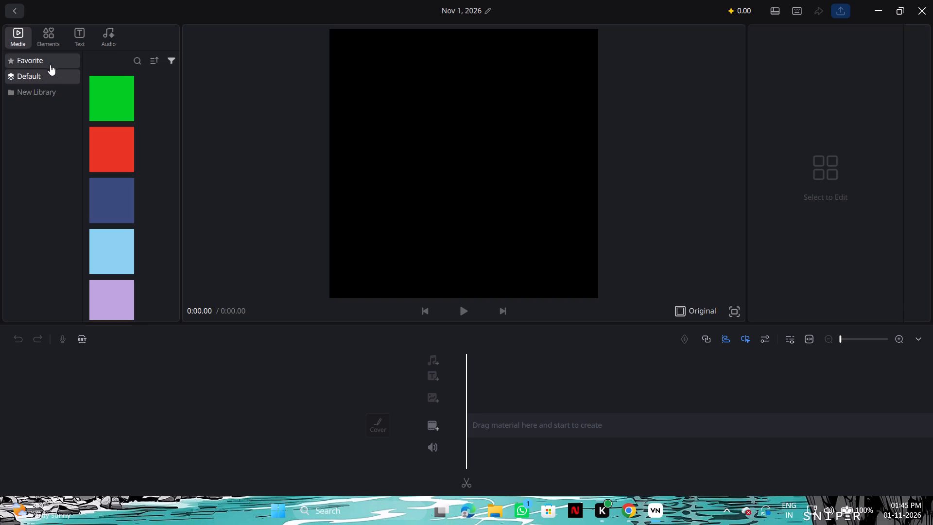
{"action": "left_click", "coordinate": [51, 63]}
{"action": "left_click", "coordinate": [101, 65]}
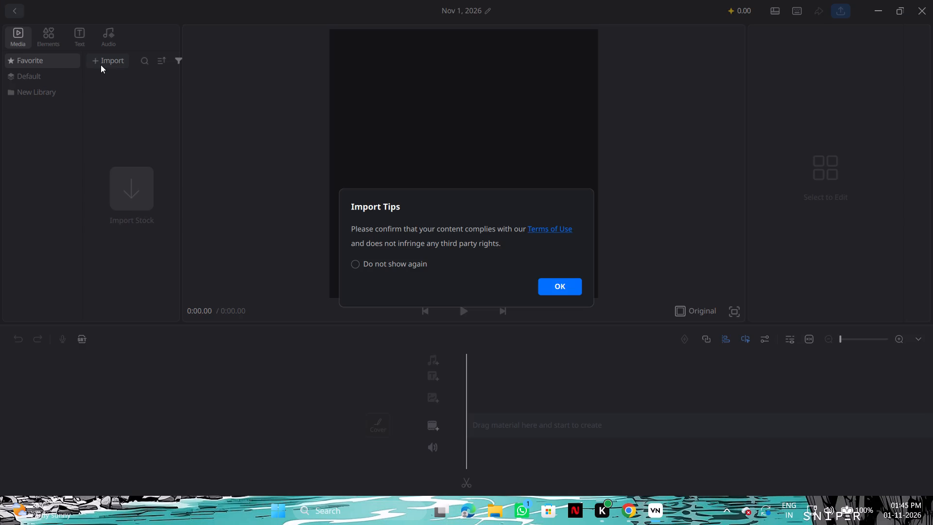
{"action": "left_click", "coordinate": [355, 261]}
{"action": "left_click", "coordinate": [550, 291]}
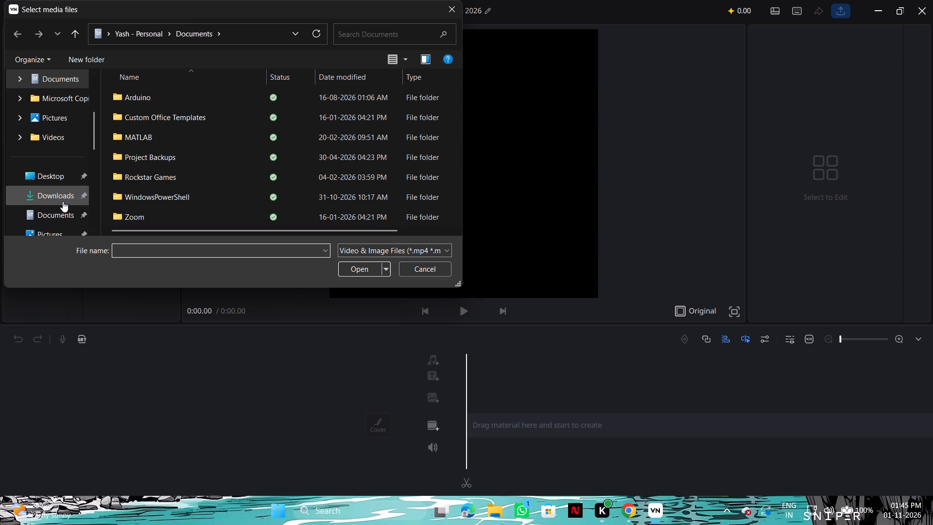
{"action": "left_click", "coordinate": [55, 181]}
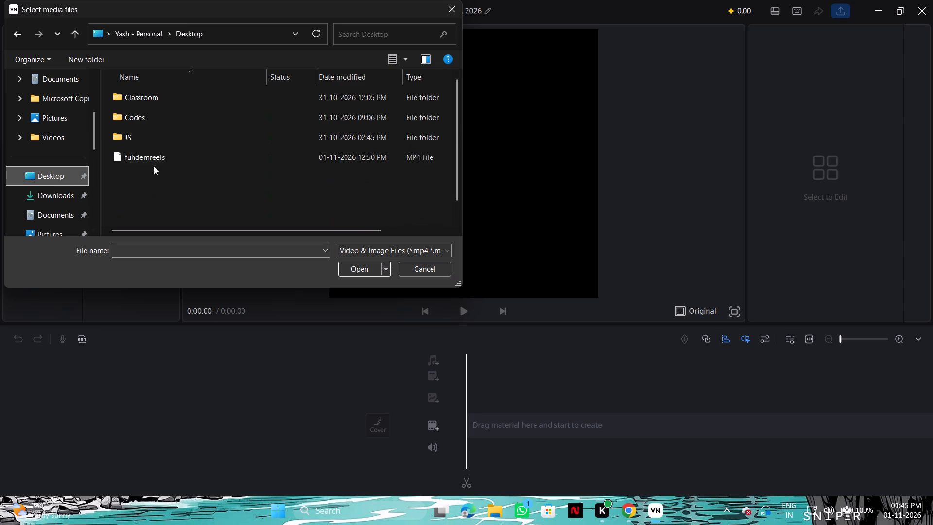
{"action": "scroll", "coordinate": [209, 190], "scroll_direction": "down", "scroll_amount": 1}
{"action": "left_click", "coordinate": [217, 213]}
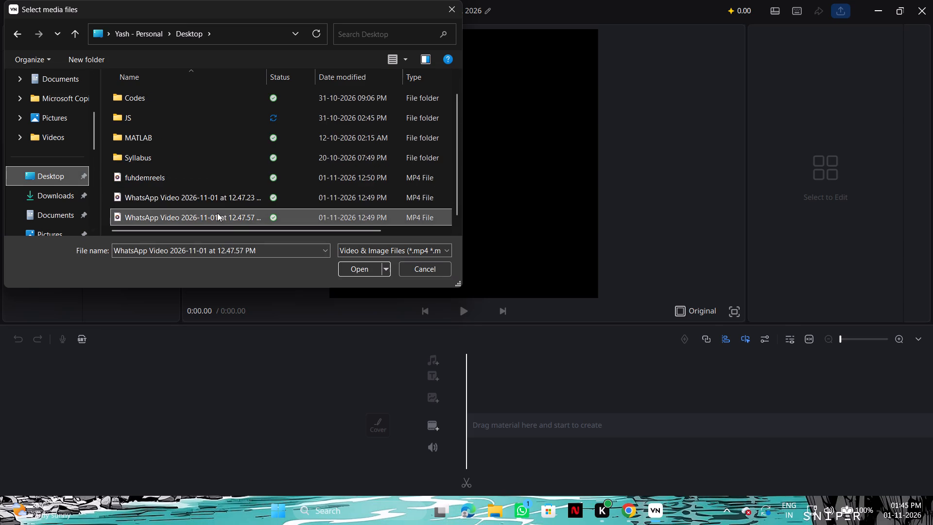
{"action": "left_click", "coordinate": [363, 268]}
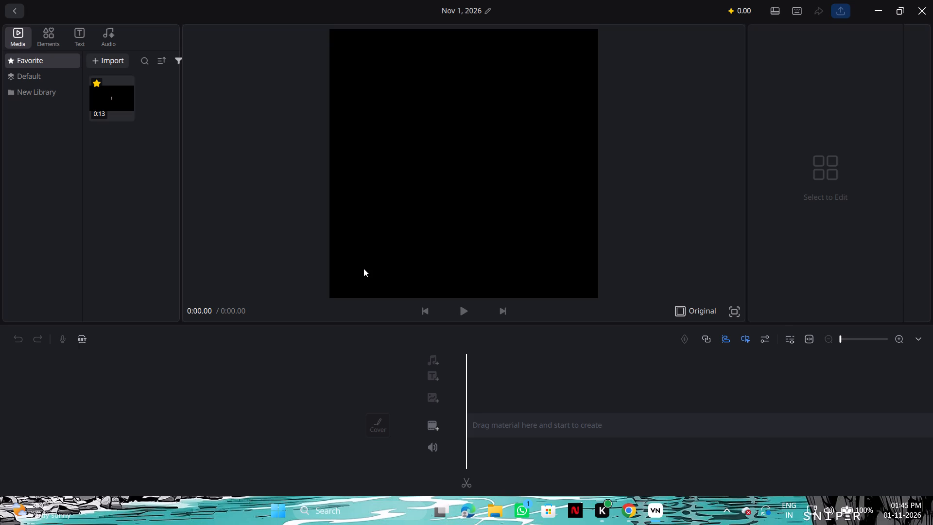
Preview the imported clip in full screen and return to the editor.
{"action": "left_click", "coordinate": [113, 100]}
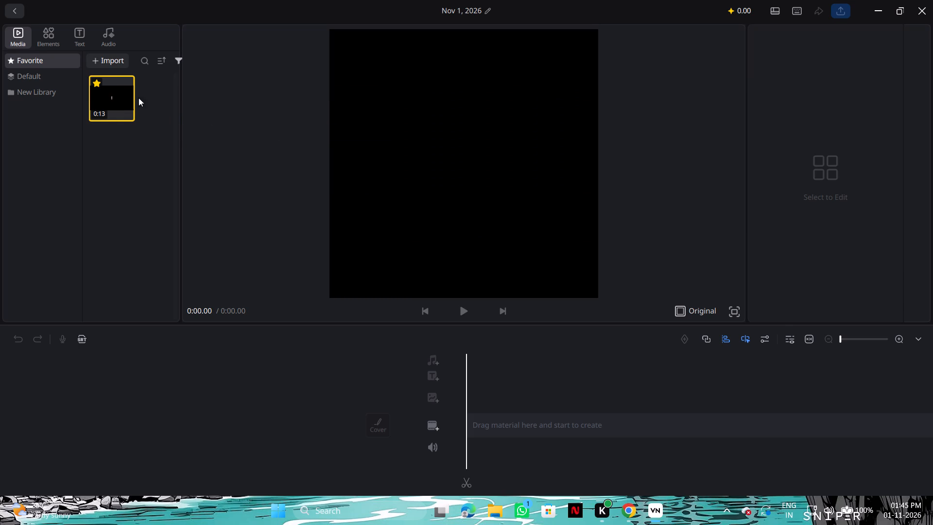
{"action": "double_click", "coordinate": [111, 102]}
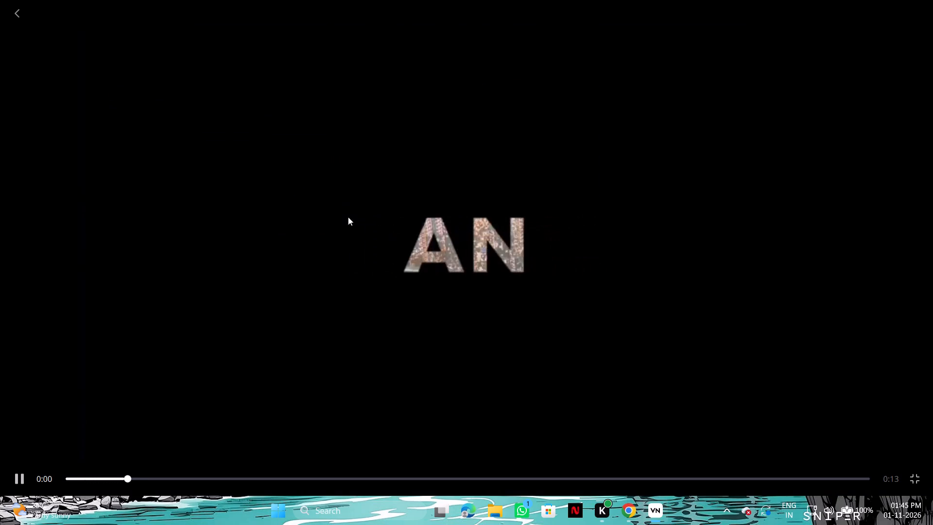
{"action": "left_click", "coordinate": [17, 17]}
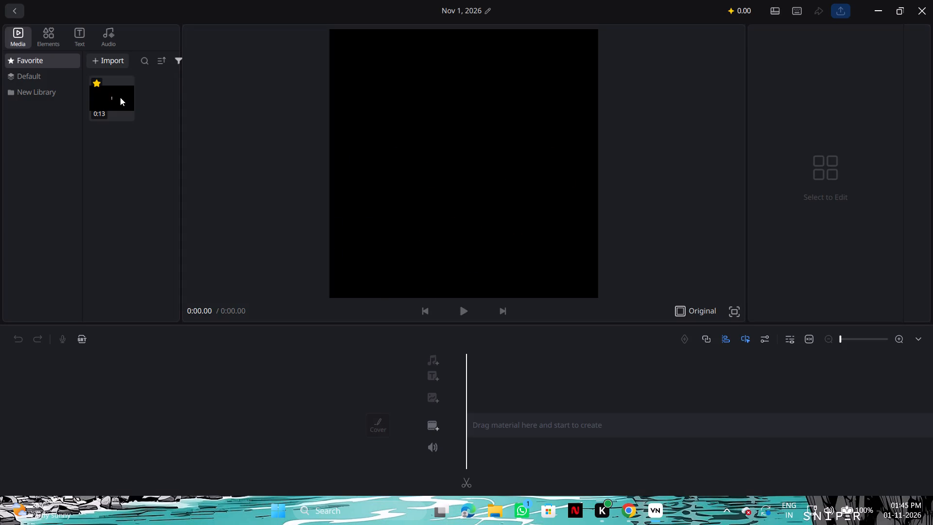
Place the 13-second video from the Favorite media at the start of the main timeline track.
{"action": "left_click_drag", "start_coordinate": [118, 97], "coordinate": [517, 418]}
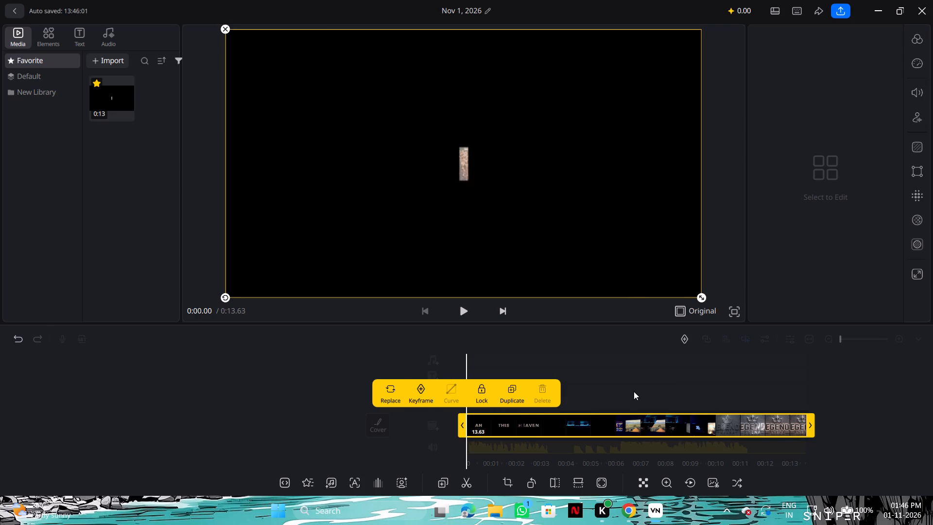
Trim the end of the timeline clip to a length of about 3.78 seconds, keeping its opening text section.
{"action": "left_click_drag", "start_coordinate": [811, 427], "coordinate": [803, 429]}
{"action": "left_click_drag", "start_coordinate": [803, 429], "coordinate": [570, 428]}
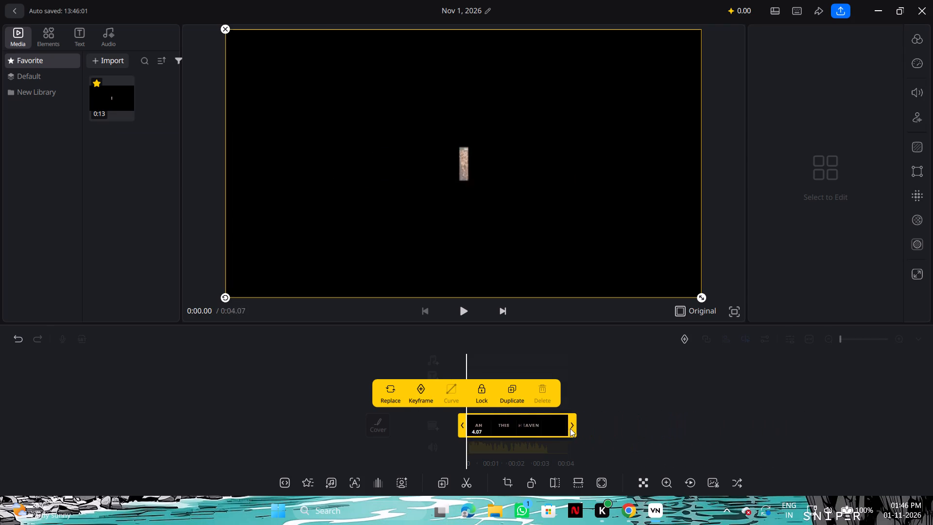
{"action": "left_click_drag", "start_coordinate": [570, 428], "coordinate": [565, 428]}
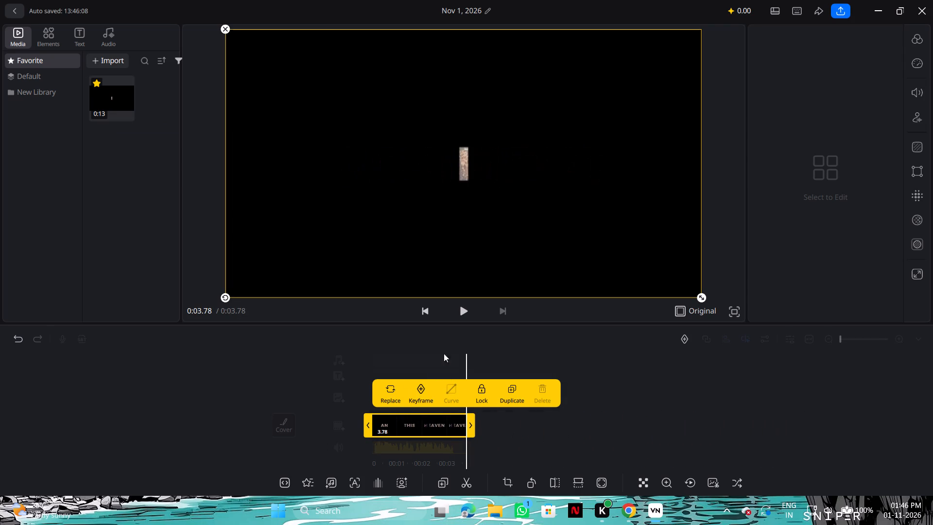
Play the trimmed clip from the beginning to review the text intro.
{"action": "left_click", "coordinate": [465, 304]}
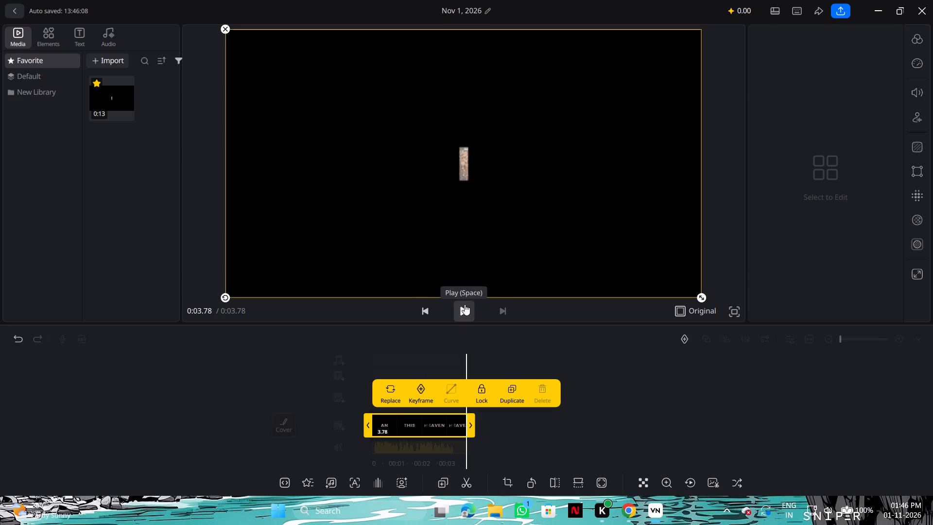
{"action": "left_click", "coordinate": [464, 307]}
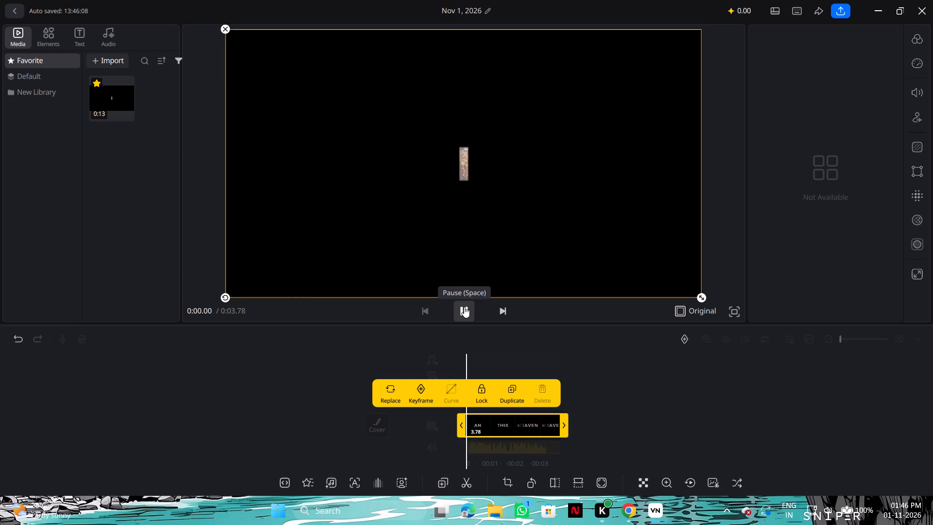
{"action": "left_click", "coordinate": [464, 307]}
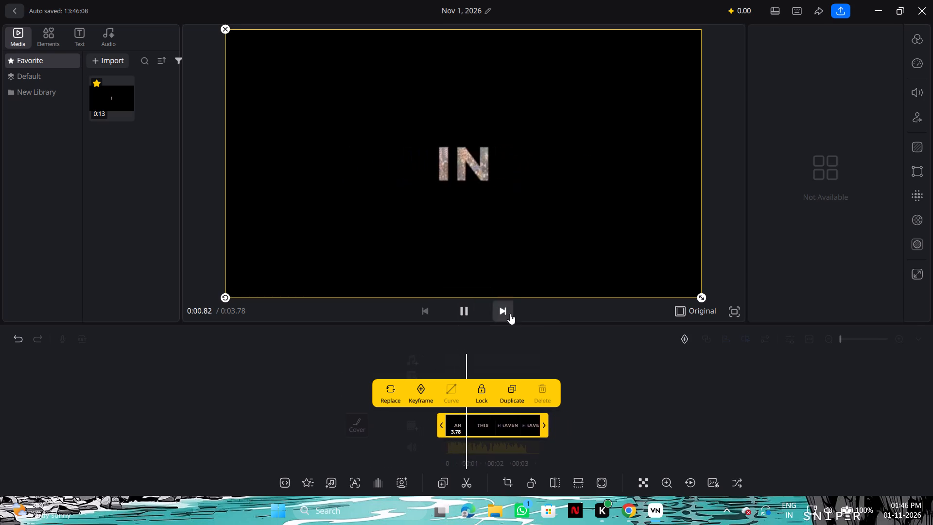
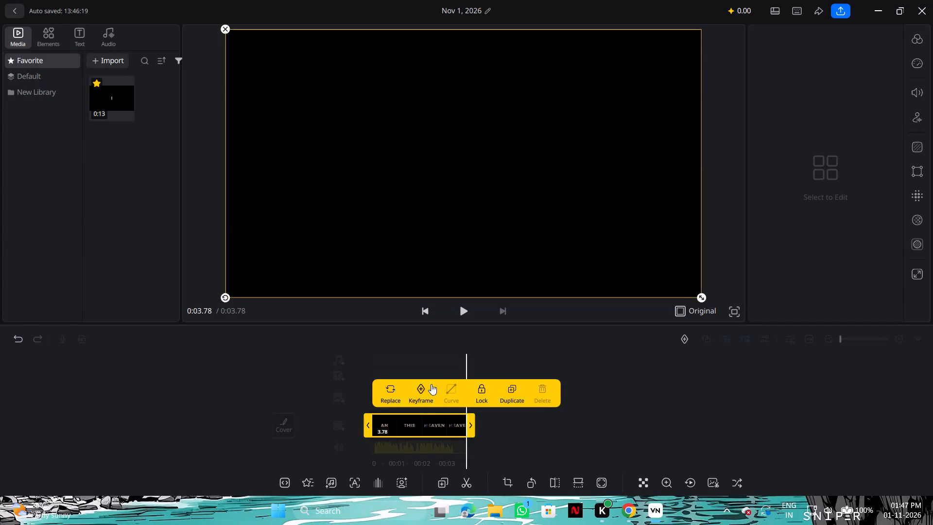
Add a keyframe at the end of the intro clip on the main timeline track.
{"action": "left_click", "coordinate": [422, 387]}
{"action": "left_click", "coordinate": [473, 426]}
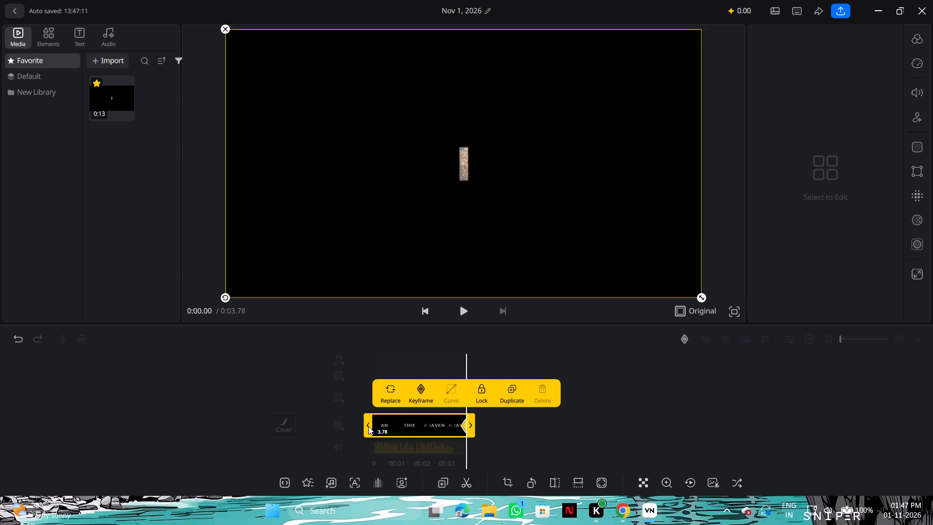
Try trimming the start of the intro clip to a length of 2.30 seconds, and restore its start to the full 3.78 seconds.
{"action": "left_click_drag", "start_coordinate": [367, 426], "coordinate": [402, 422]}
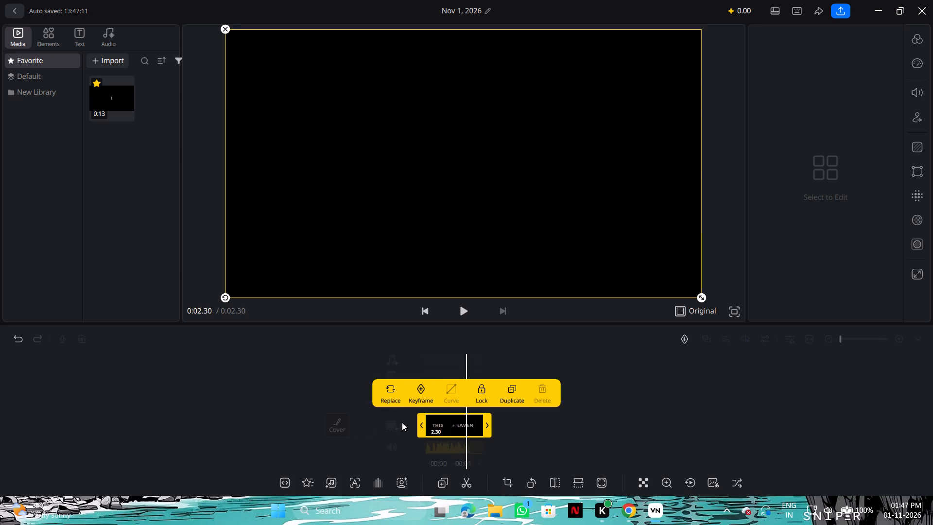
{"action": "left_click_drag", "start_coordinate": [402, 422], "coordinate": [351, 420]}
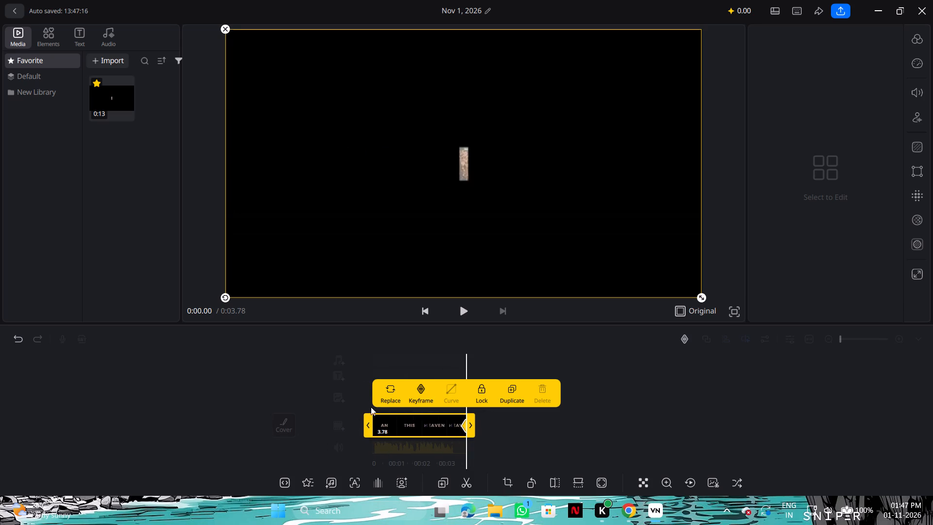
Play the intro clip from the beginning to review it.
{"action": "left_click", "coordinate": [465, 316]}
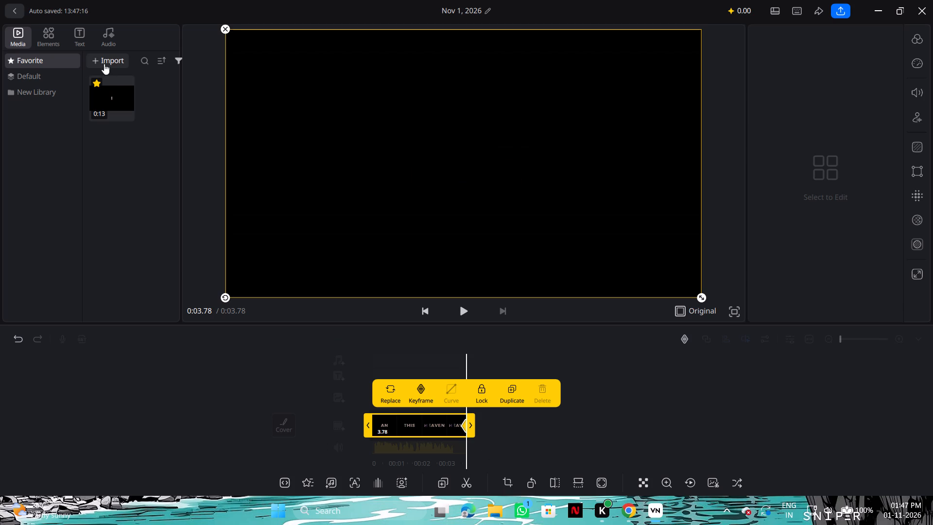
Look through the audio library's music categories and open its search for a soundtrack.
{"action": "left_click", "coordinate": [105, 38]}
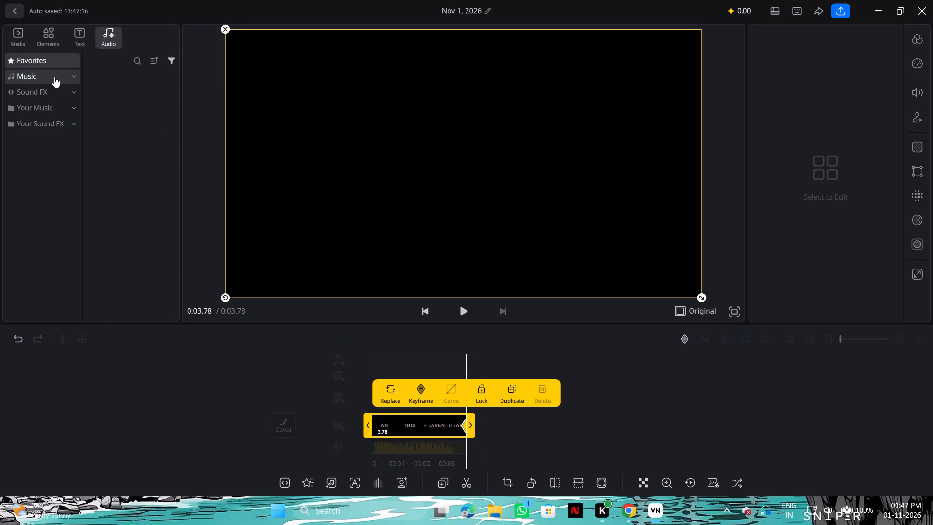
{"action": "left_click", "coordinate": [49, 77]}
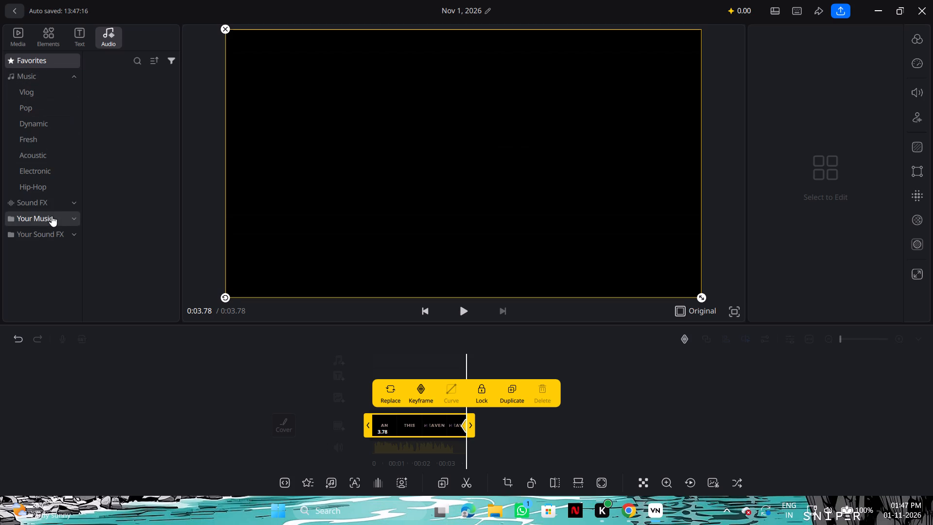
{"action": "left_click", "coordinate": [50, 73]}
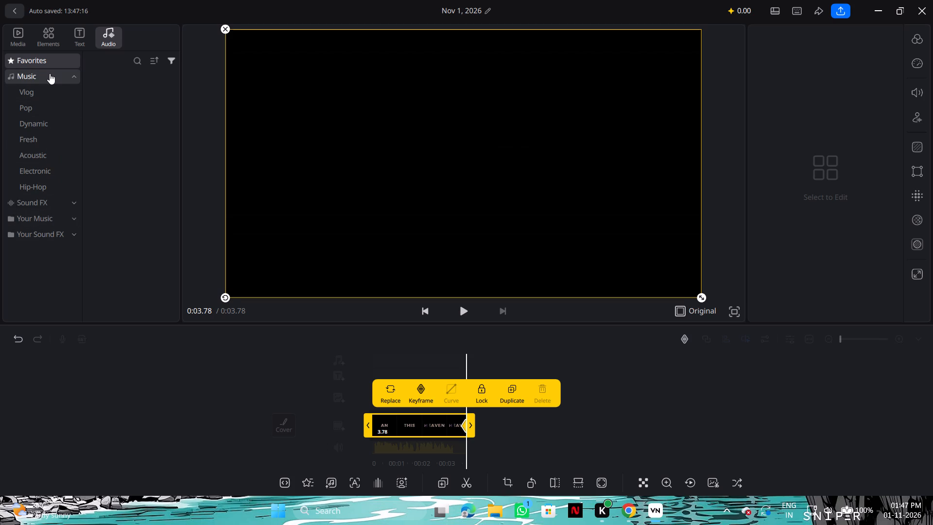
{"action": "left_click_drag", "start_coordinate": [129, 60], "coordinate": [136, 60]}
{"action": "left_click", "coordinate": [136, 60]}
{"action": "left_click", "coordinate": [120, 61]}
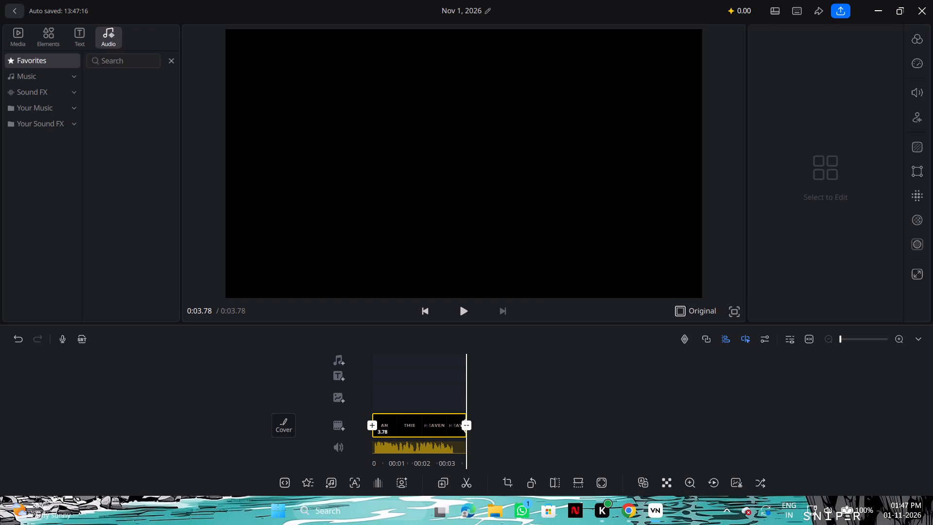
{"action": "left_click", "coordinate": [116, 62]}
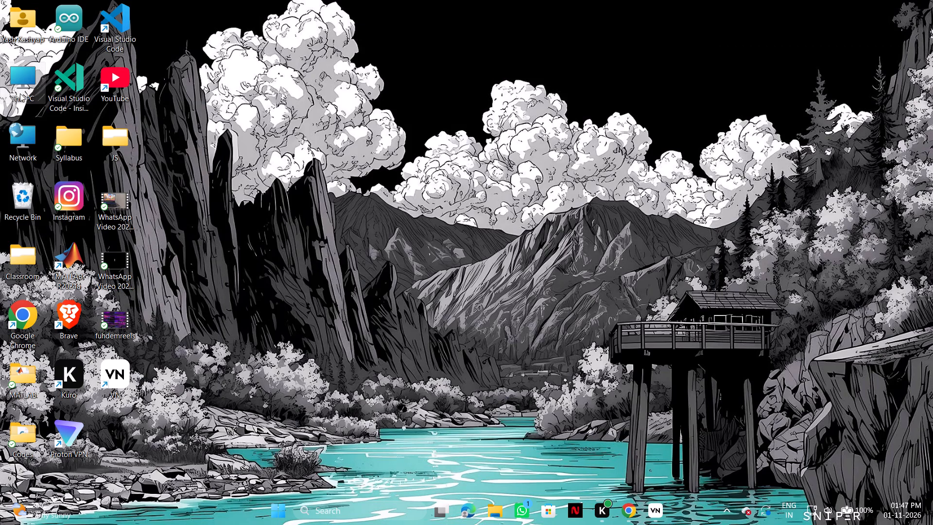
Switch to File Explorer and open the Downloads folder to look for the music file.
{"action": "triple_click", "coordinate": [23, 63]}
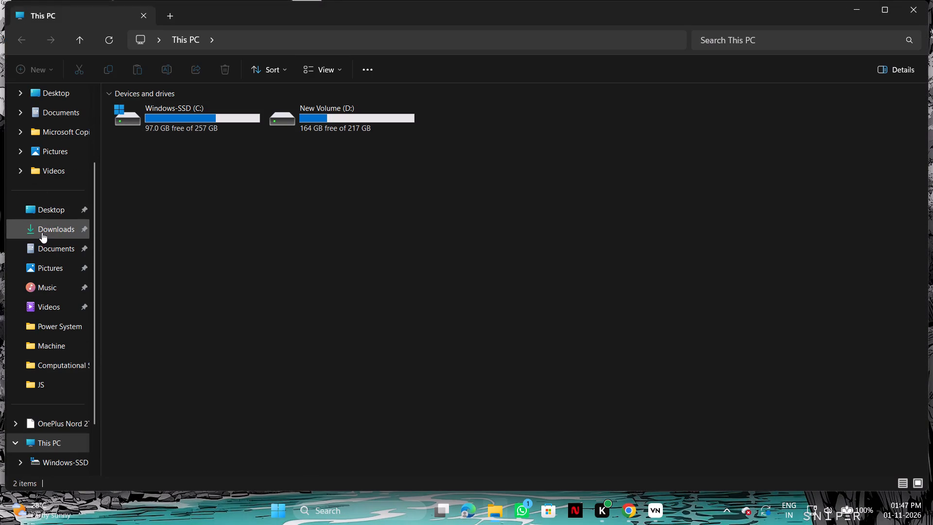
{"action": "left_click", "coordinate": [42, 232]}
{"action": "left_click", "coordinate": [932, 0]}
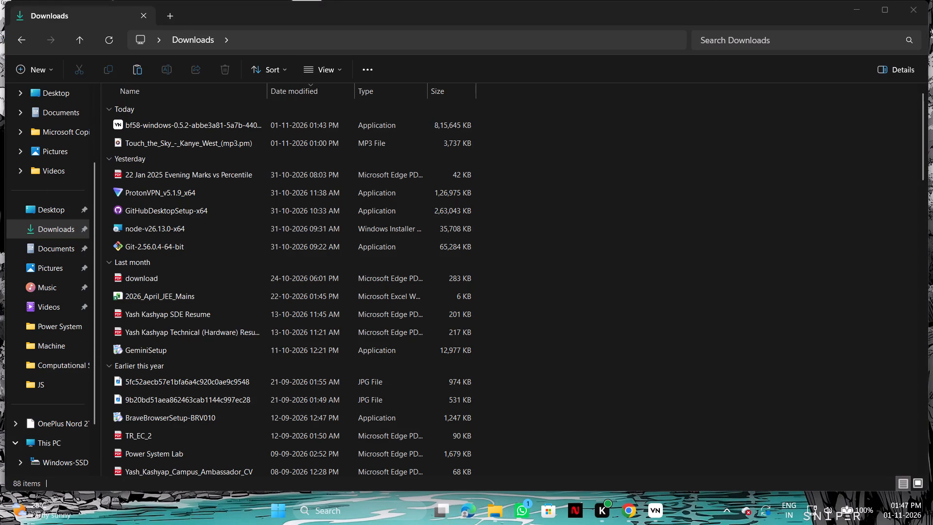
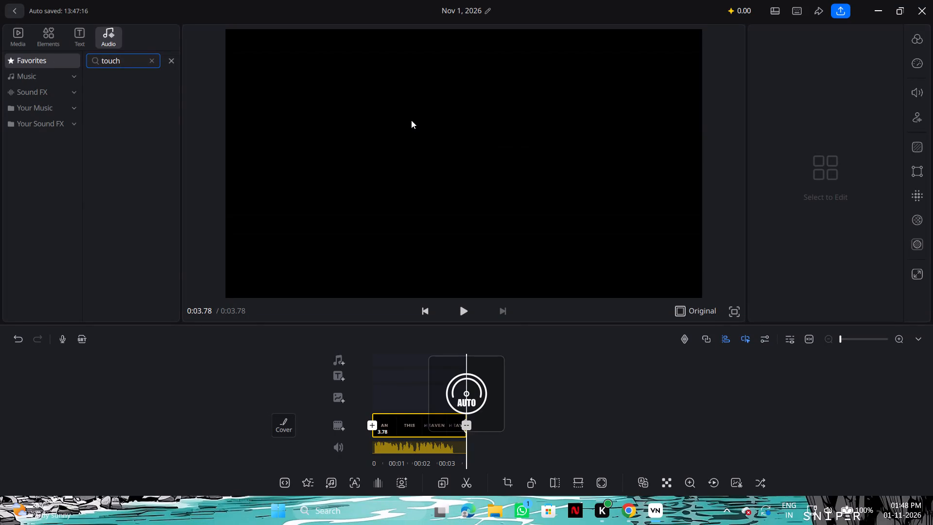
Search the audio library for "touch the sky" and close the search.
{"action": "key", "text": "space"}
{"action": "type", "text": "the d"}
{"action": "key", "text": "BackSpace"}
{"action": "type", "text": "sky"}
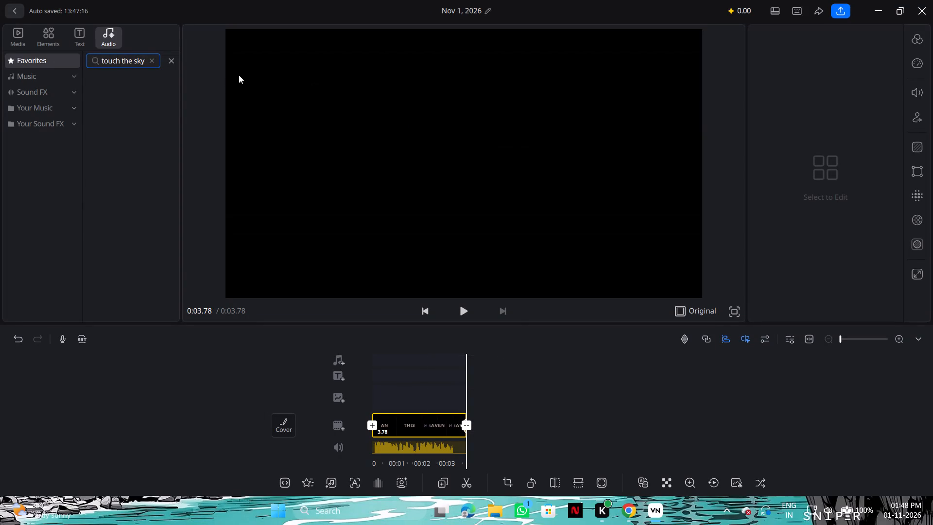
{"action": "left_click", "coordinate": [170, 60]}
Open the media import dialog and look through the Downloads and Desktop folders for the music file.
{"action": "left_click", "coordinate": [17, 37]}
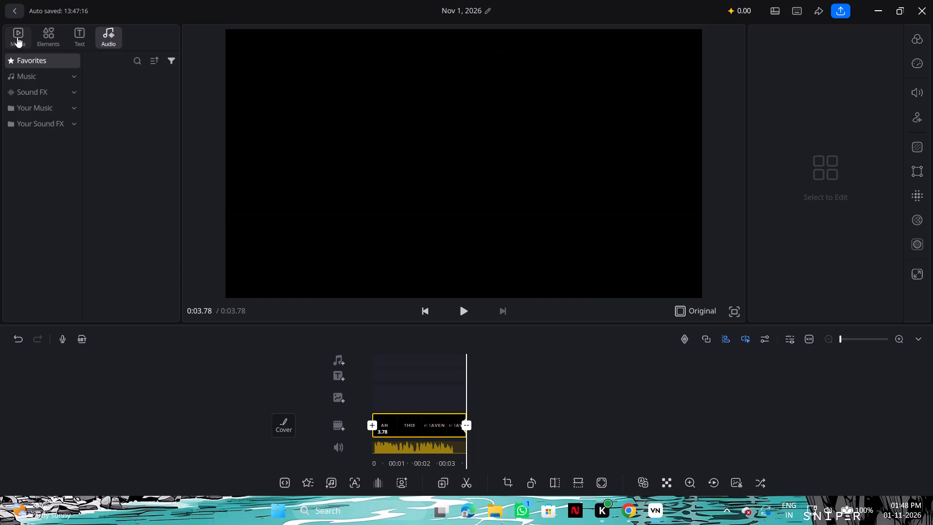
{"action": "left_click", "coordinate": [113, 57]}
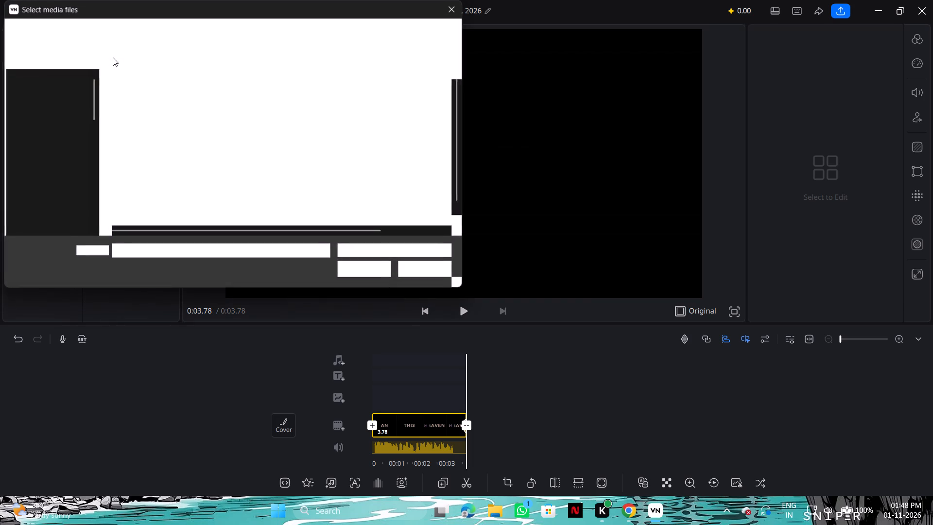
{"action": "left_click", "coordinate": [53, 187]}
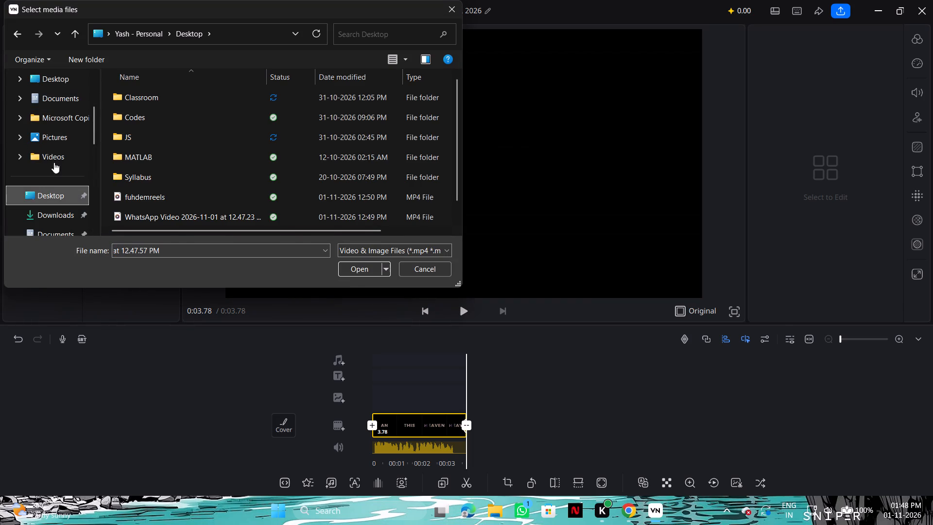
{"action": "scroll", "coordinate": [58, 154], "scroll_direction": "down", "scroll_amount": 1}
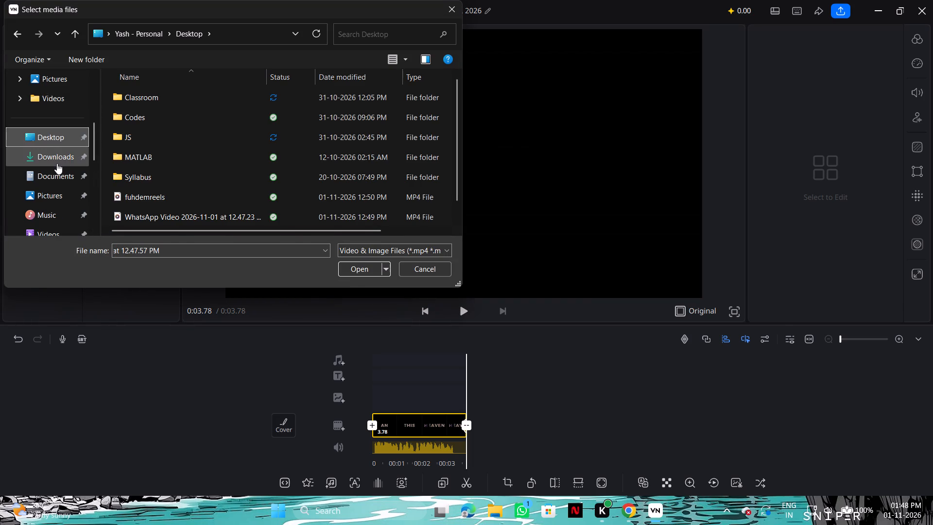
{"action": "left_click", "coordinate": [56, 162]}
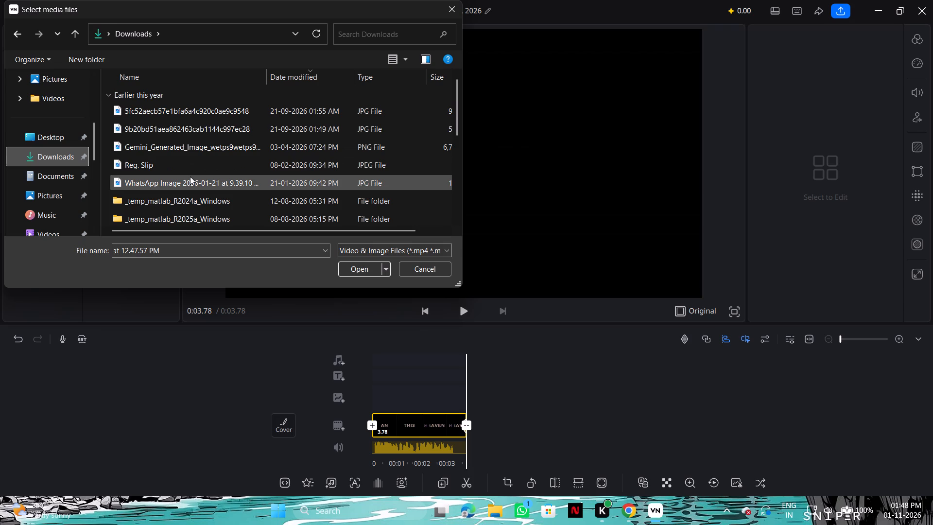
{"action": "scroll", "coordinate": [204, 123], "scroll_direction": "up", "scroll_amount": 4}
{"action": "scroll", "coordinate": [204, 123], "scroll_direction": "down", "scroll_amount": 2}
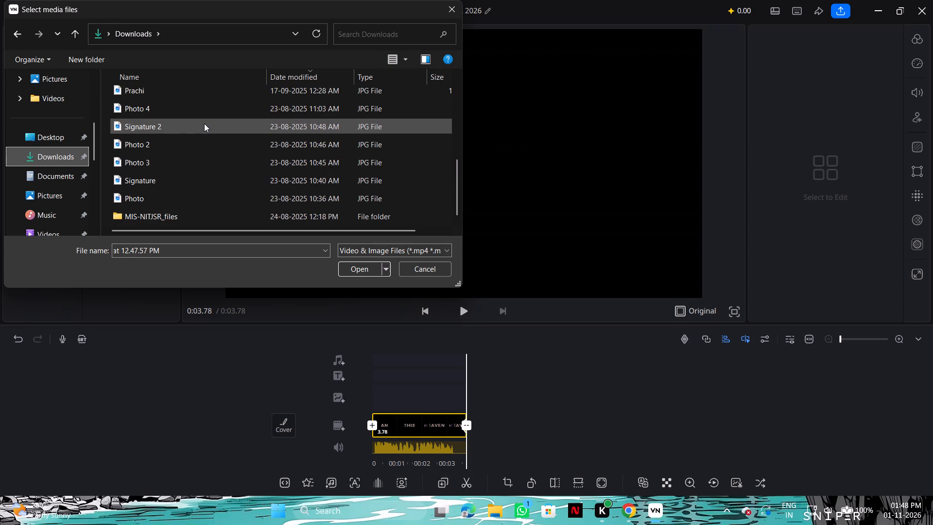
{"action": "scroll", "coordinate": [204, 123], "scroll_direction": "up", "scroll_amount": 5}
{"action": "scroll", "coordinate": [204, 123], "scroll_direction": "down", "scroll_amount": 4}
{"action": "scroll", "coordinate": [204, 123], "scroll_direction": "up", "scroll_amount": 4}
{"action": "scroll", "coordinate": [204, 123], "scroll_direction": "down", "scroll_amount": 3}
{"action": "scroll", "coordinate": [204, 123], "scroll_direction": "up", "scroll_amount": 4}
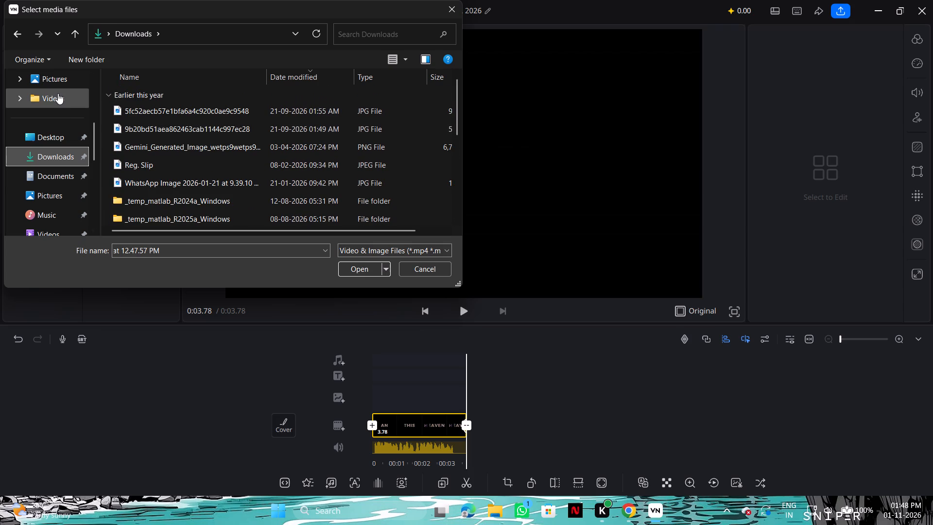
{"action": "left_click", "coordinate": [52, 140]}
{"action": "scroll", "coordinate": [188, 157], "scroll_direction": "down", "scroll_amount": 5}
{"action": "scroll", "coordinate": [188, 157], "scroll_direction": "up", "scroll_amount": 3}
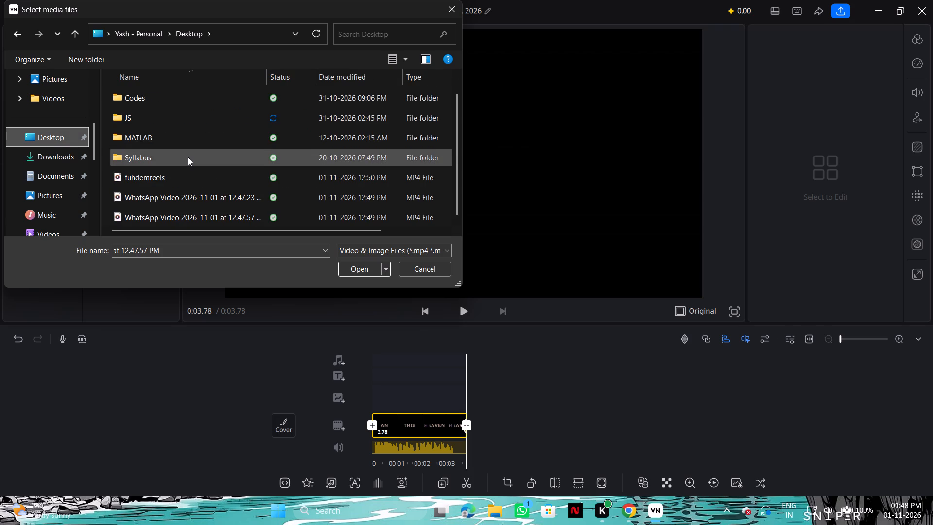
{"action": "scroll", "coordinate": [188, 157], "scroll_direction": "up", "scroll_amount": 3}
{"action": "left_click", "coordinate": [17, 32]}
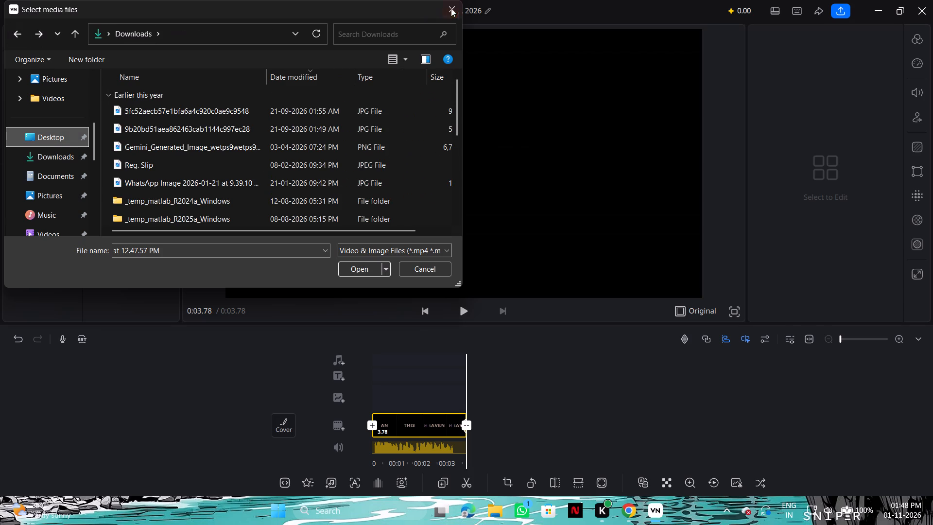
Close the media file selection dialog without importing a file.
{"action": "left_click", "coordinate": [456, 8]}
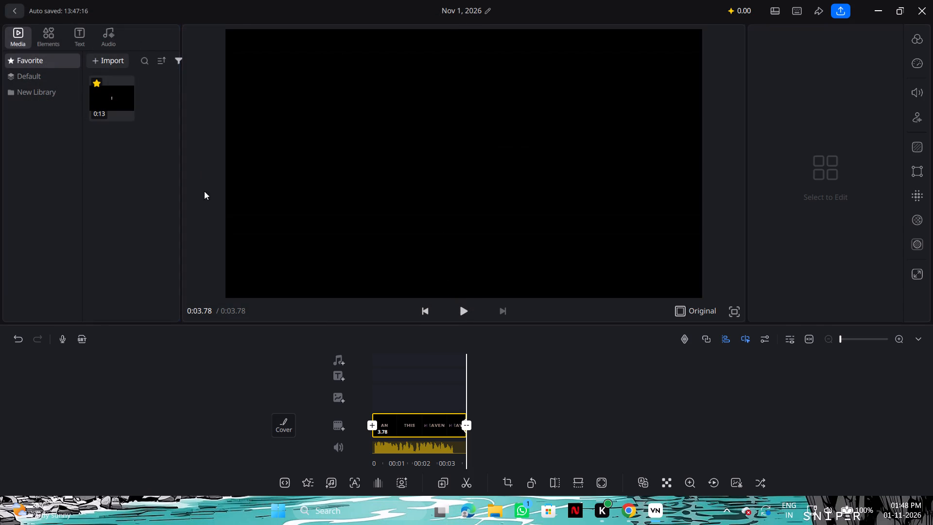
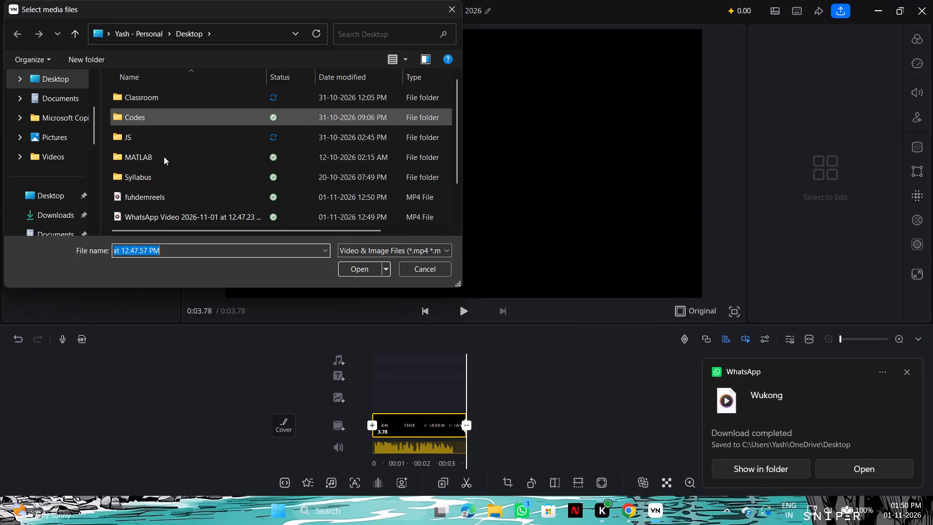
Import the Wukong video from the Desktop folder into the project's media library.
{"action": "scroll", "coordinate": [154, 215], "scroll_direction": "down", "scroll_amount": 1}
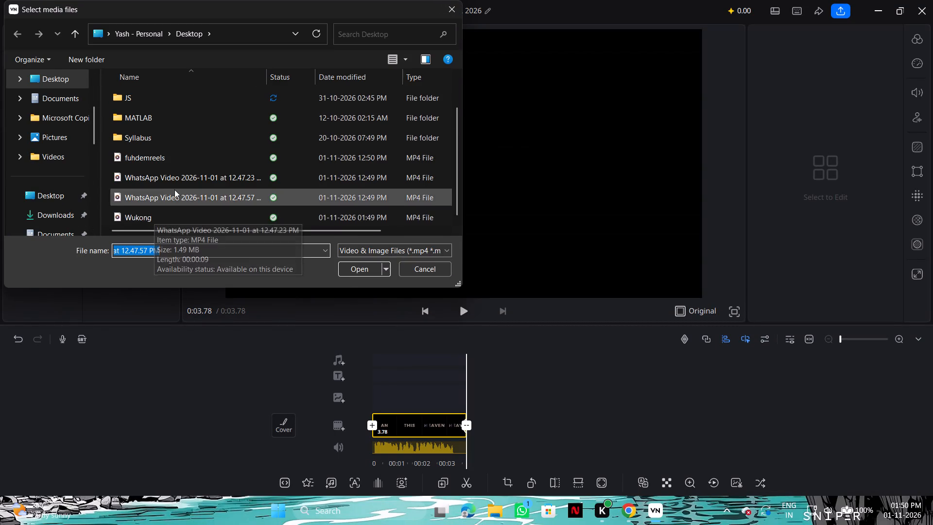
{"action": "left_click", "coordinate": [166, 216]}
{"action": "left_click", "coordinate": [357, 270]}
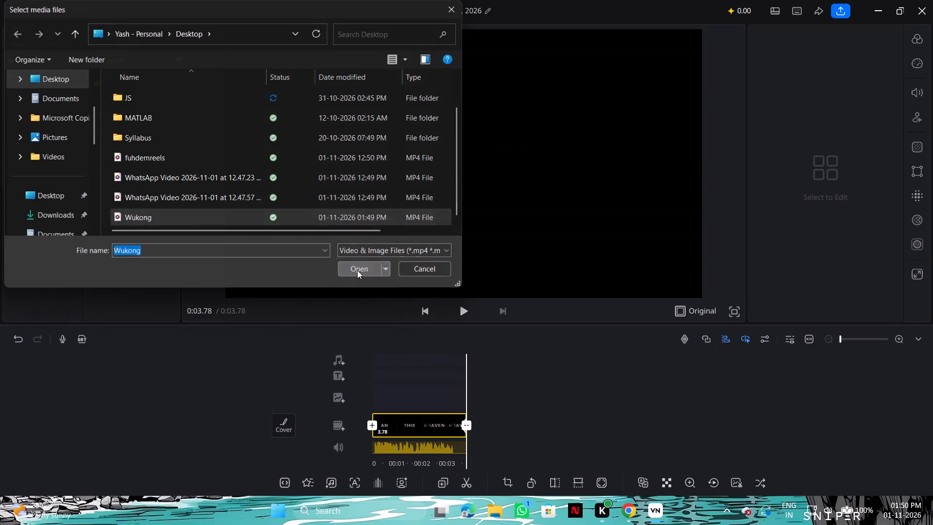
Preview the Wukong clip full screen, close the preview, and add the clip to the main video track directly after the existing clip.
{"action": "double_click", "coordinate": [118, 152]}
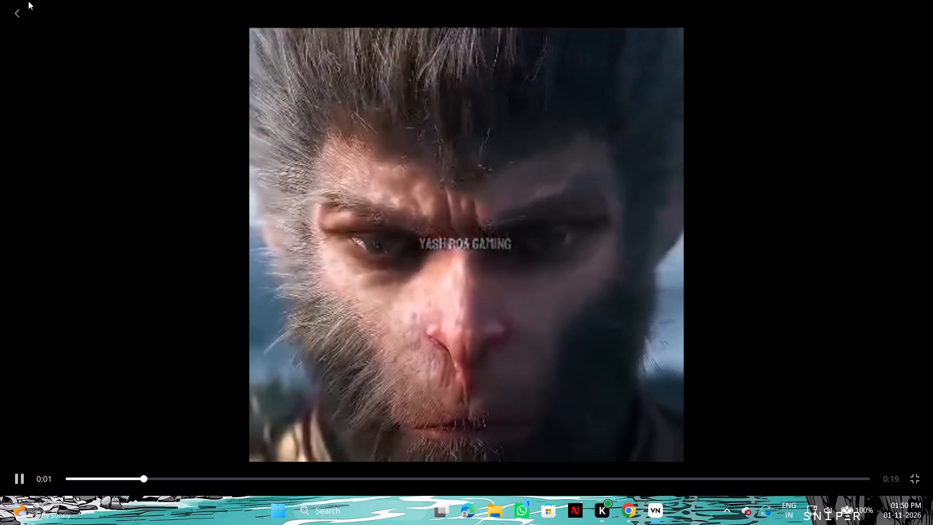
{"action": "left_click", "coordinate": [17, 7]}
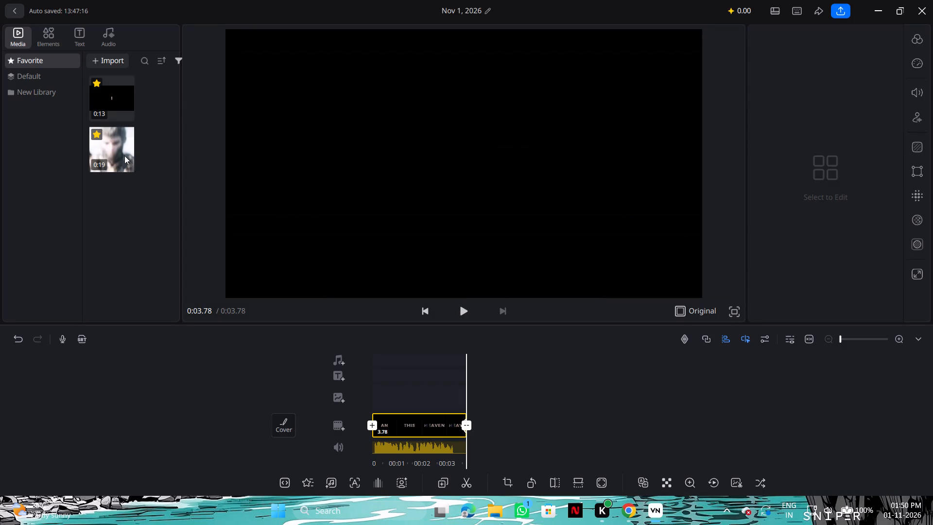
{"action": "left_click", "coordinate": [124, 155]}
{"action": "left_click", "coordinate": [113, 154]}
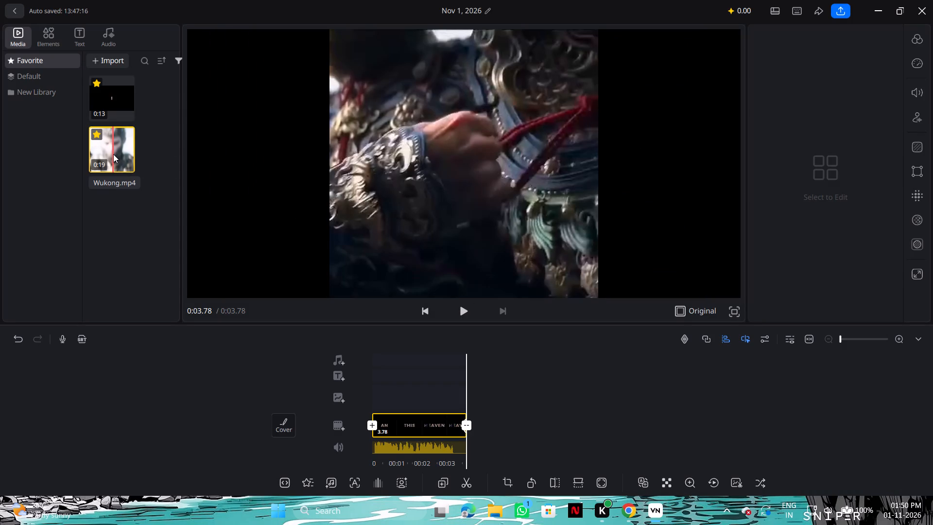
{"action": "left_click_drag", "start_coordinate": [115, 145], "coordinate": [499, 416]}
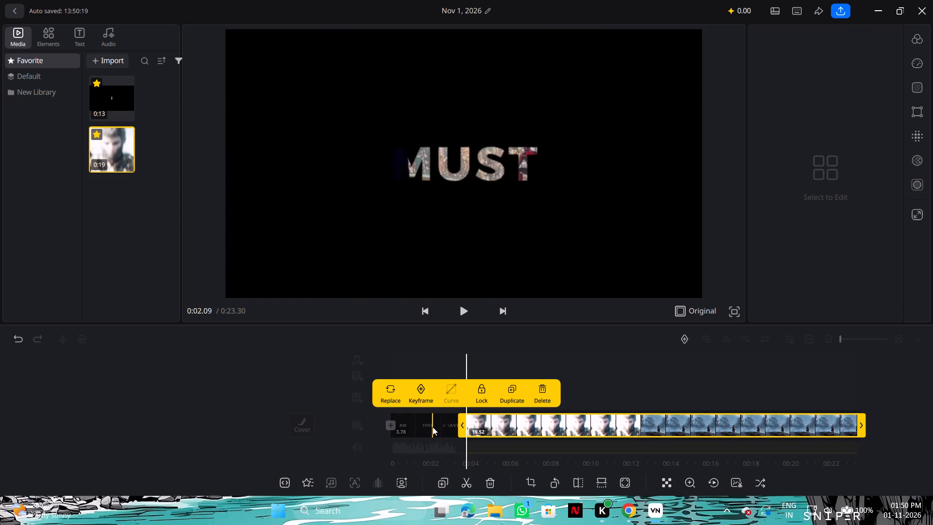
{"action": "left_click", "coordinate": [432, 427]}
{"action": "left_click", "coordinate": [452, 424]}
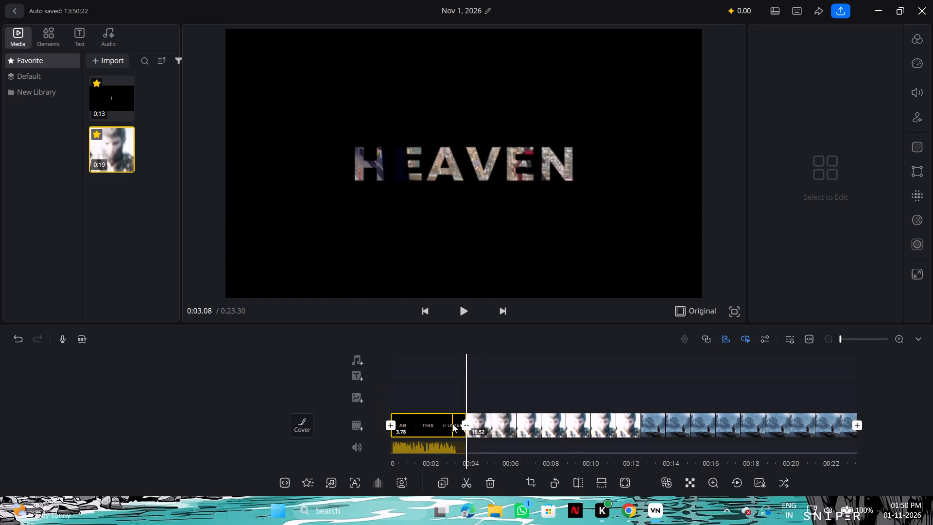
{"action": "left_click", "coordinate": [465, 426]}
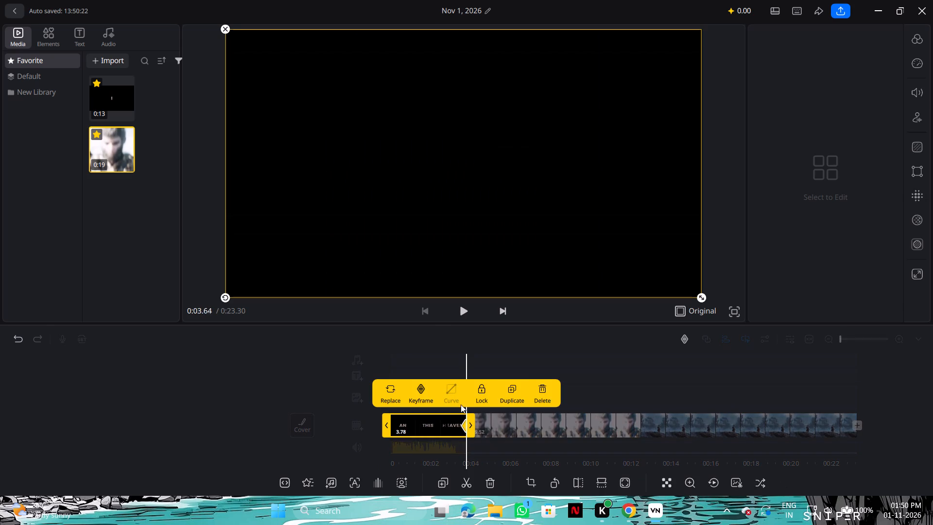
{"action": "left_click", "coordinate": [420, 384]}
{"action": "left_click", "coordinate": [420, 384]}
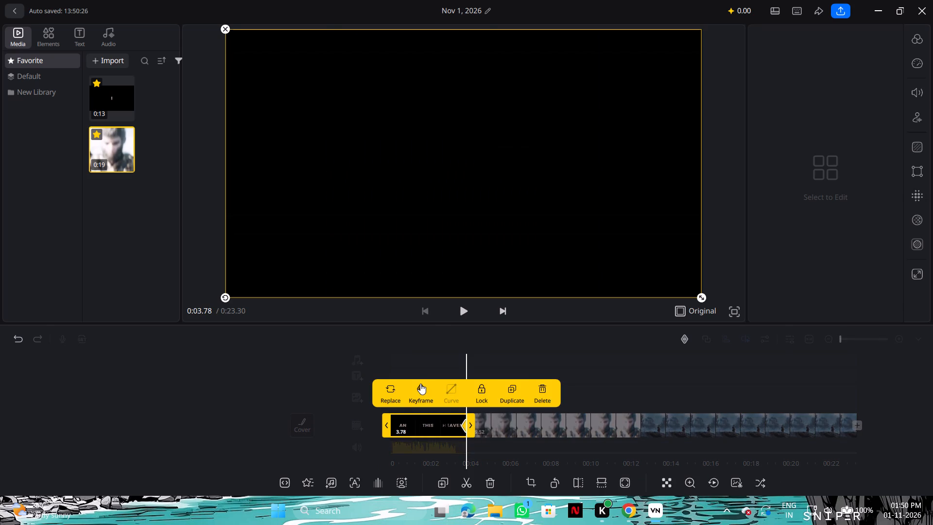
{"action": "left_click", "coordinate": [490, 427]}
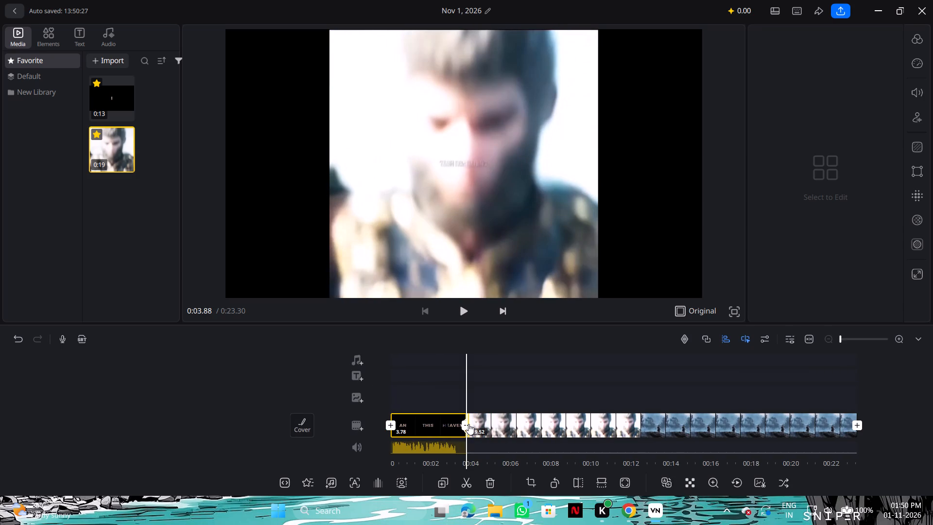
Try several basic transitions between the text intro and the gameplay clip, and apply Vertical with a duration of 0.8.
{"action": "left_click", "coordinate": [468, 424]}
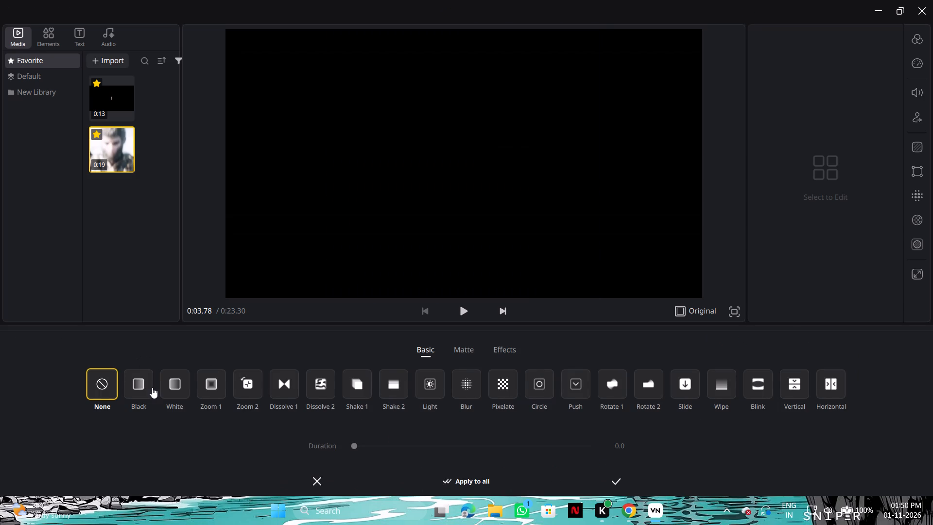
{"action": "left_click", "coordinate": [141, 385]}
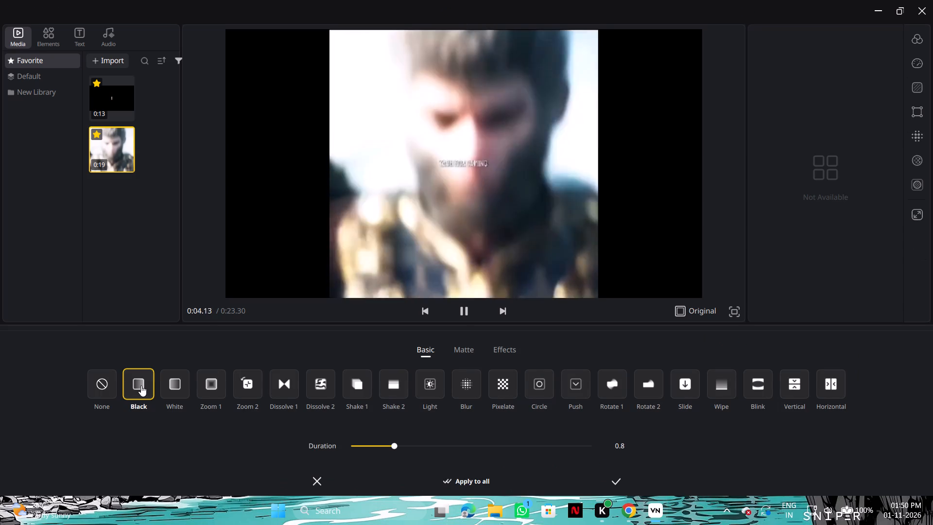
{"action": "left_click", "coordinate": [109, 385]}
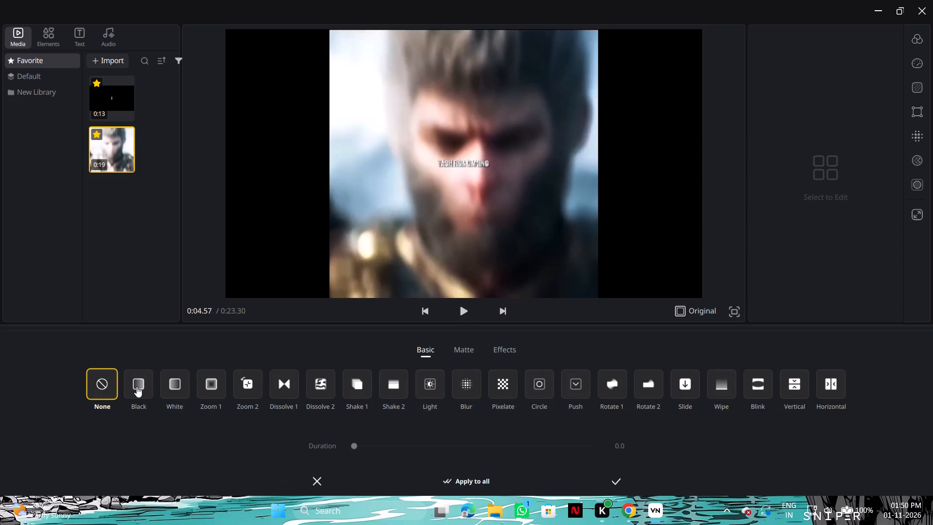
{"action": "left_click", "coordinate": [137, 386]}
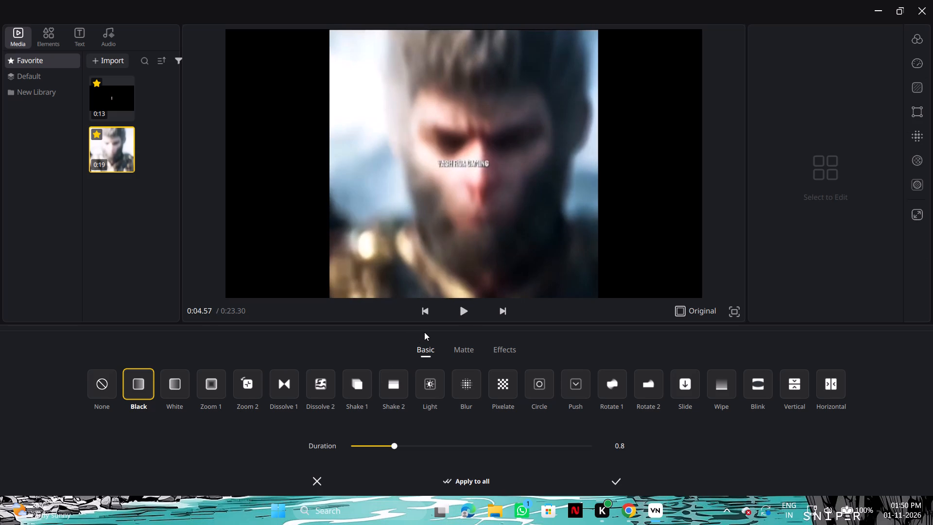
{"action": "left_click", "coordinate": [168, 393]}
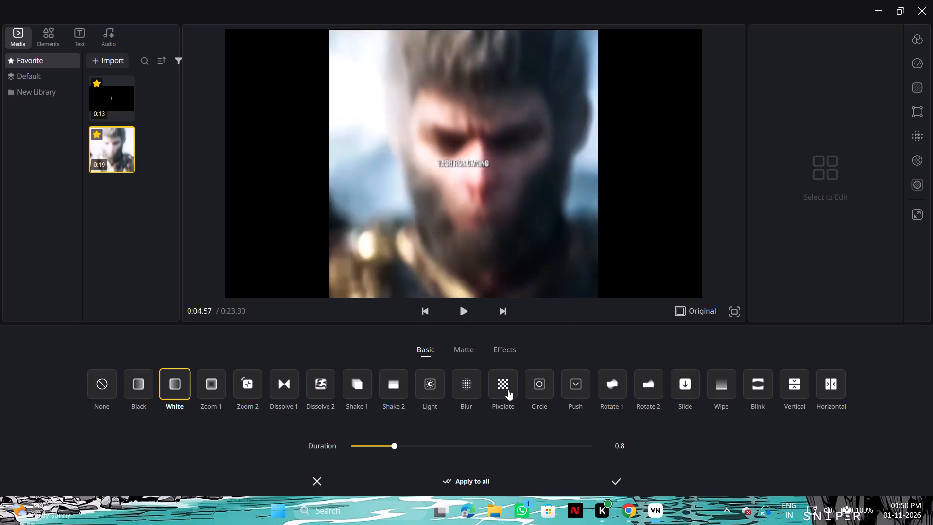
{"action": "left_click", "coordinate": [470, 385]}
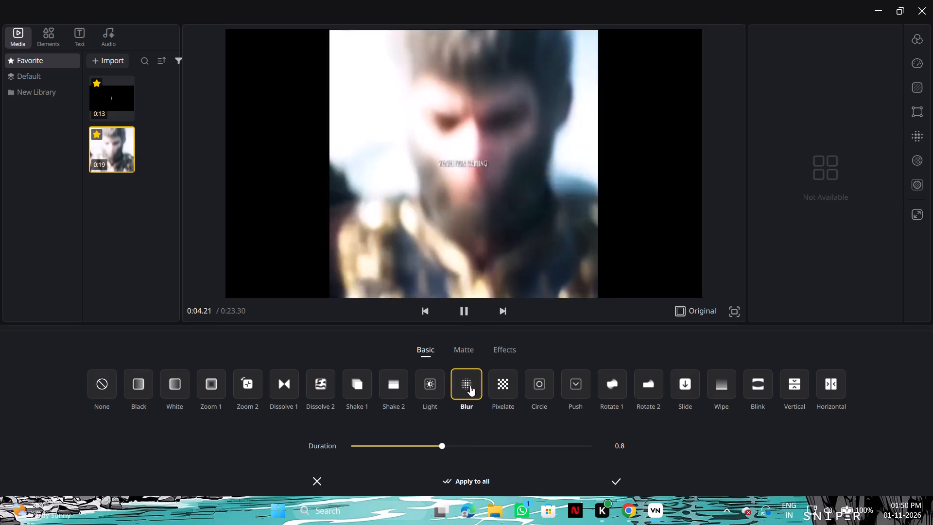
{"action": "left_click", "coordinate": [714, 384]}
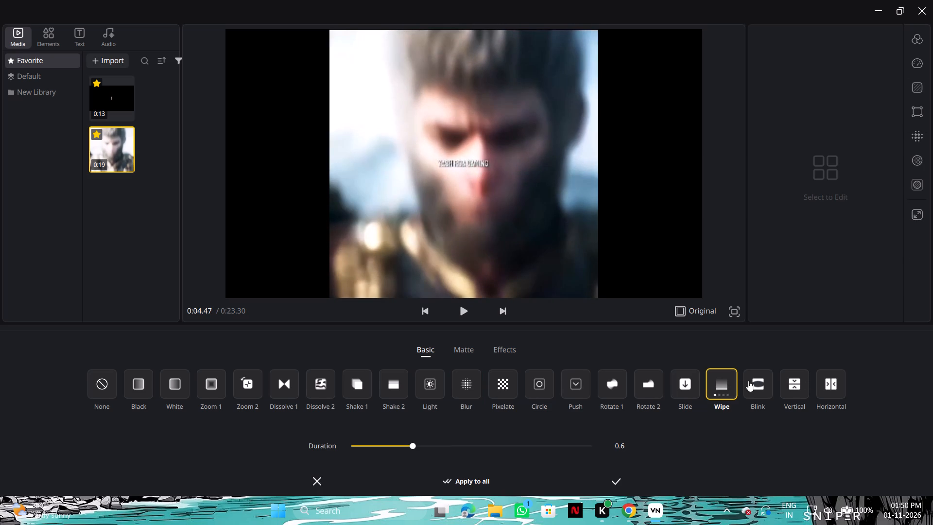
{"action": "left_click", "coordinate": [498, 383]}
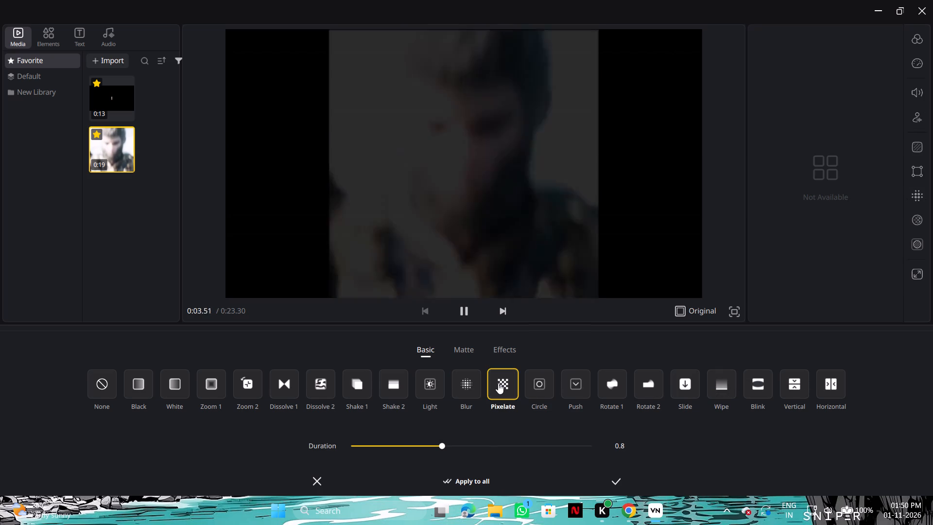
{"action": "left_click", "coordinate": [720, 386]}
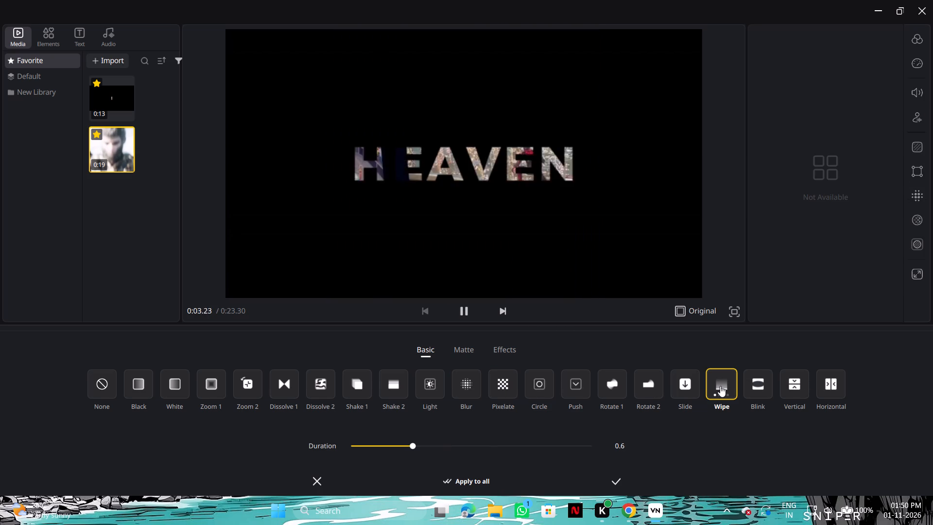
{"action": "left_click", "coordinate": [757, 390]}
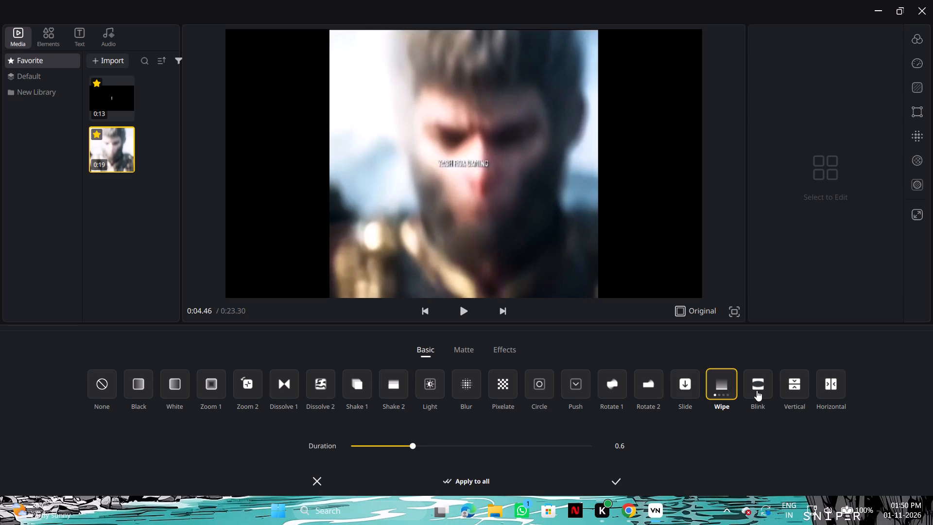
{"action": "left_click", "coordinate": [791, 391]}
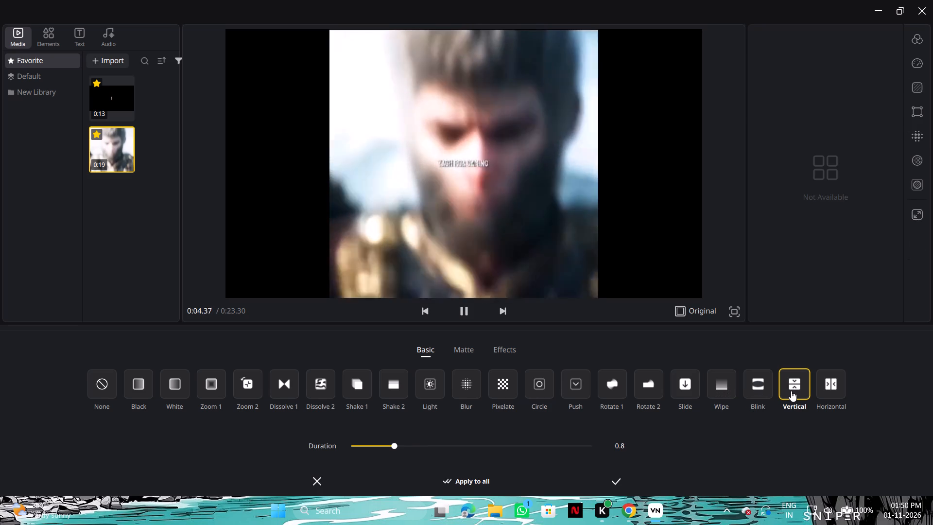
{"action": "left_click", "coordinate": [828, 395]}
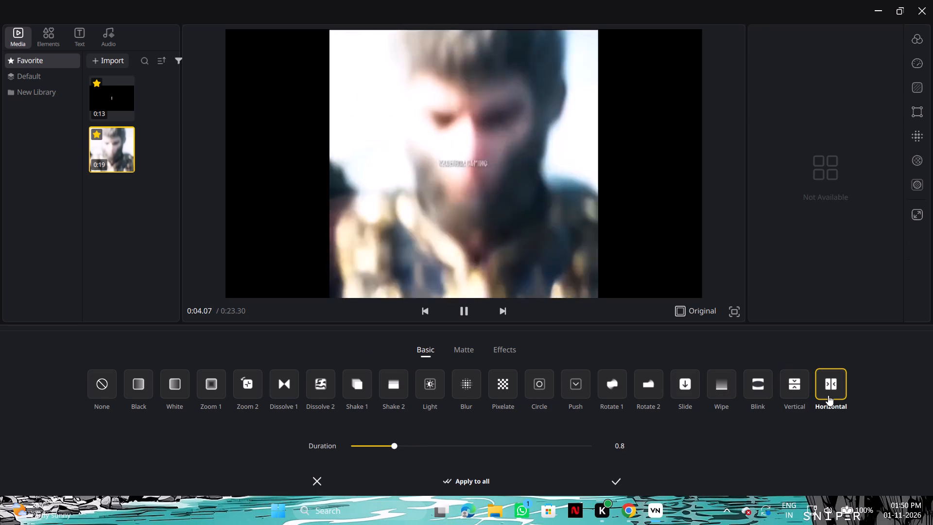
{"action": "left_click", "coordinate": [797, 391]}
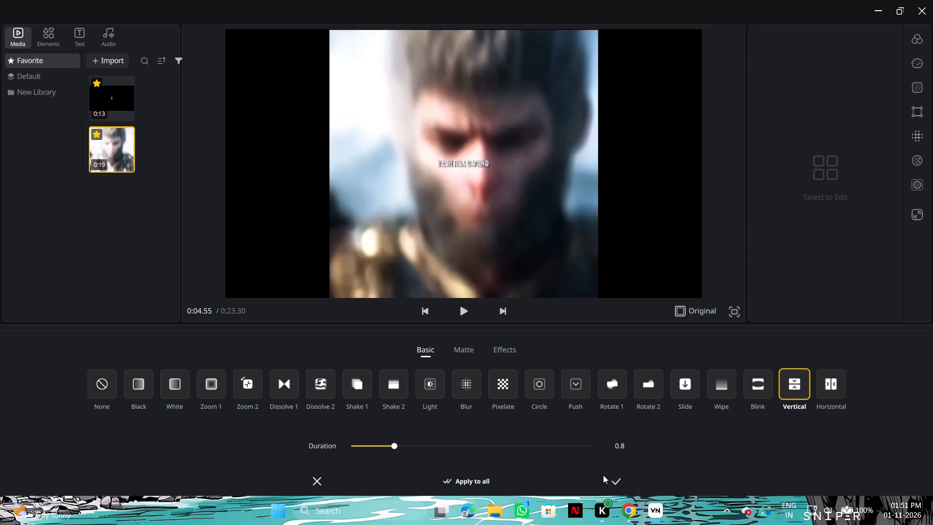
{"action": "left_click", "coordinate": [617, 479]}
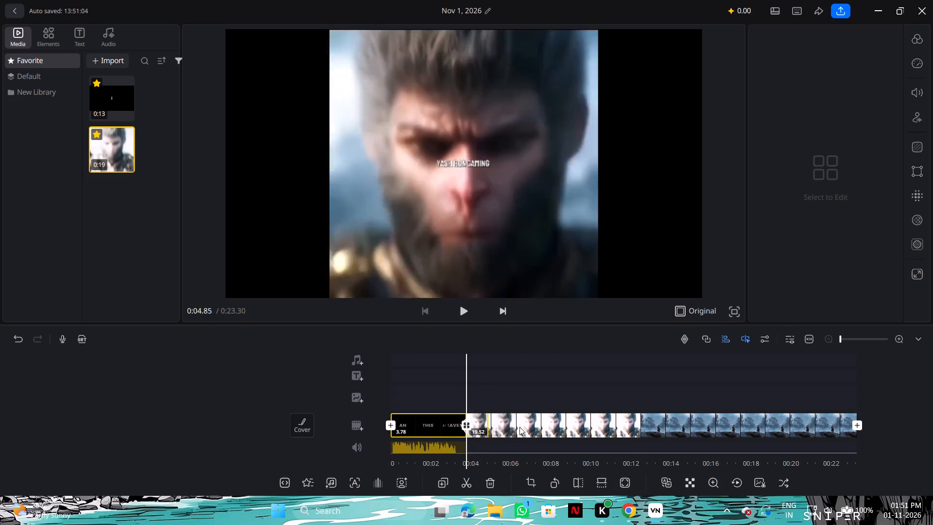
Trim the start of the gameplay clip until the clip is about 6.85 seconds long.
{"action": "left_click", "coordinate": [522, 427]}
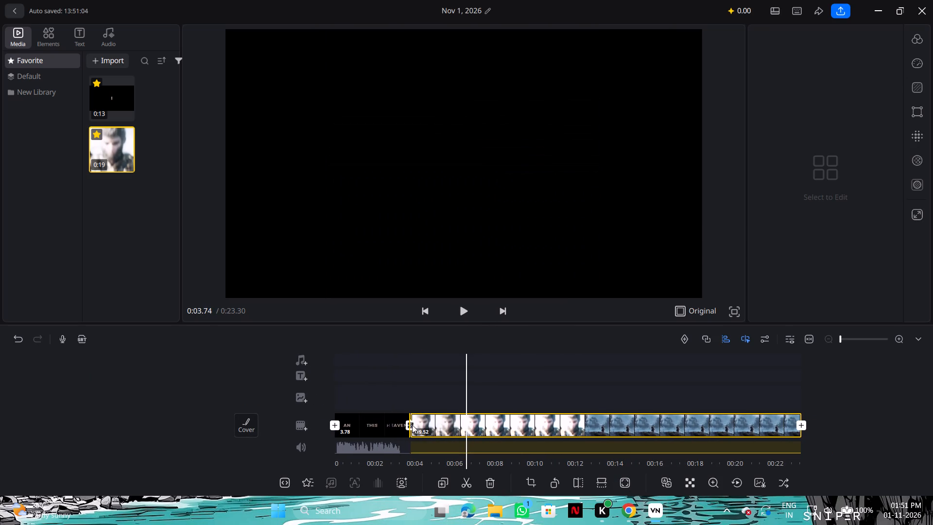
{"action": "double_click", "coordinate": [531, 429]}
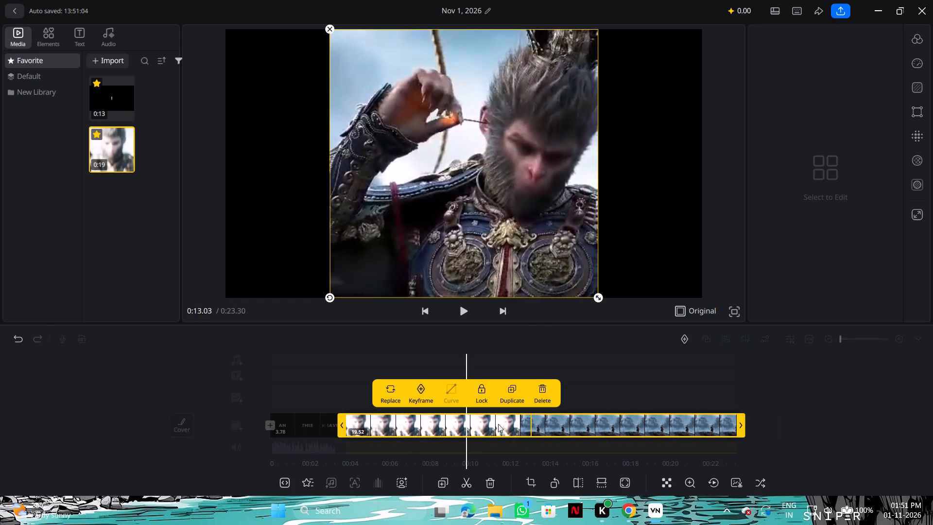
{"action": "left_click_drag", "start_coordinate": [341, 421], "coordinate": [366, 421]}
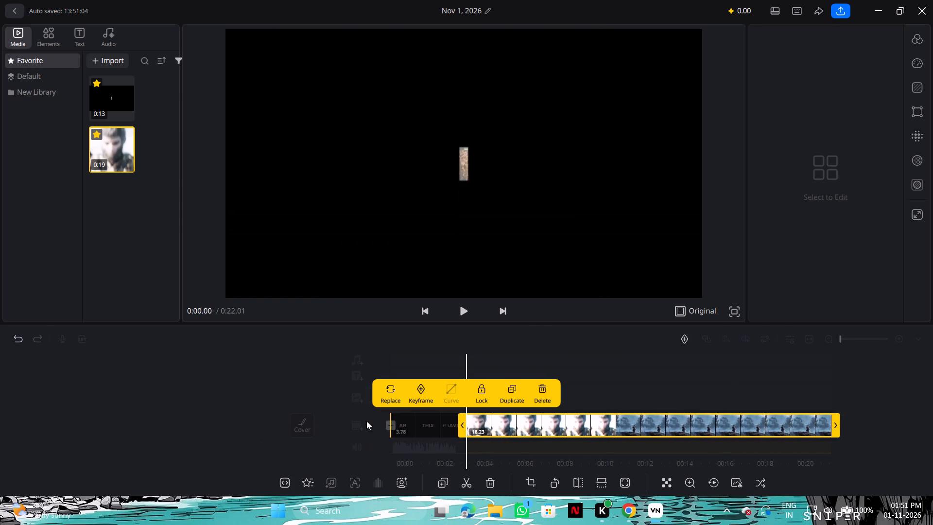
{"action": "left_click_drag", "start_coordinate": [463, 424], "coordinate": [508, 426]}
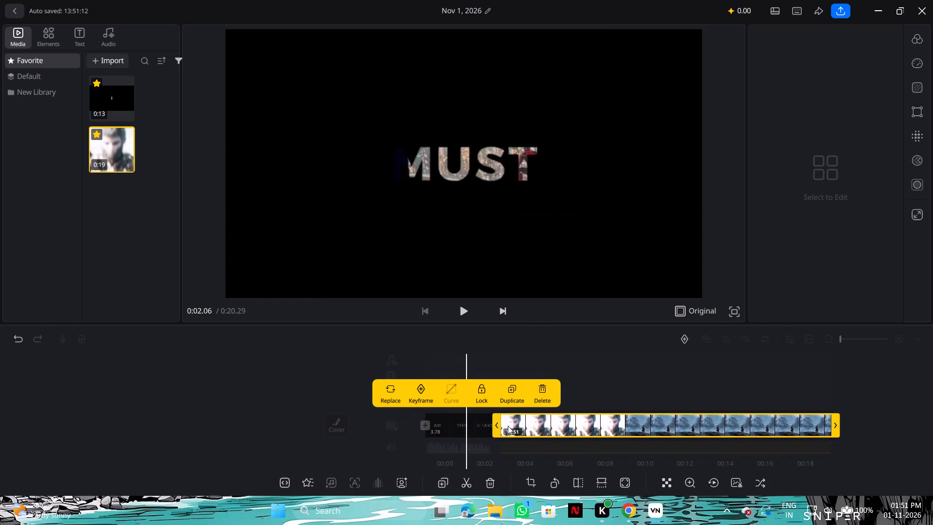
{"action": "left_click_drag", "start_coordinate": [508, 426], "coordinate": [638, 425]}
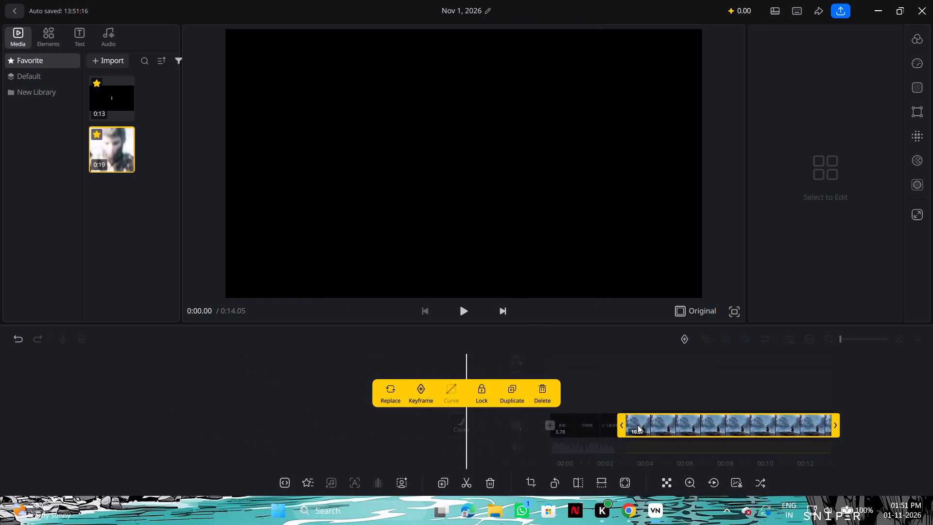
{"action": "left_click_drag", "start_coordinate": [638, 425], "coordinate": [691, 425]}
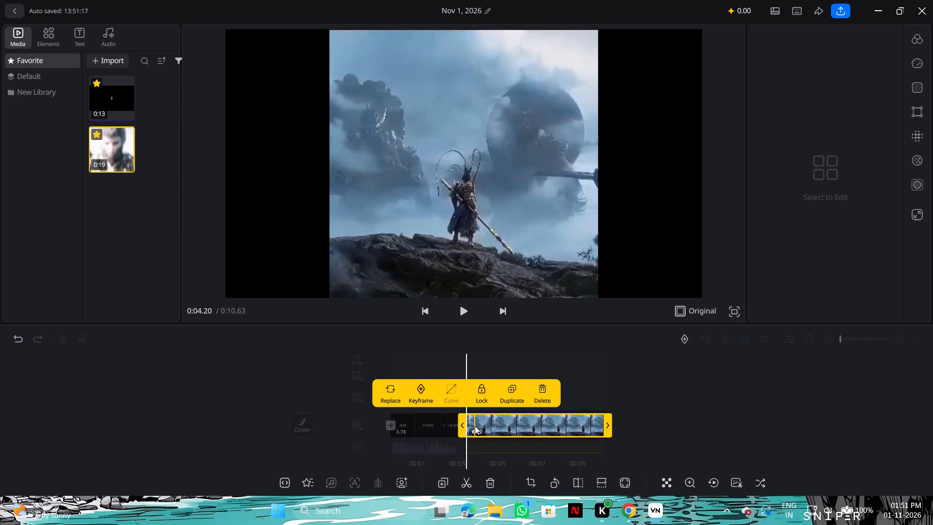
{"action": "left_click_drag", "start_coordinate": [467, 428], "coordinate": [460, 428]}
Extend the start of the gameplay clip back out to a length of about 12.53 seconds and play the video.
{"action": "left_click", "coordinate": [519, 416]}
{"action": "triple_click", "coordinate": [519, 416]}
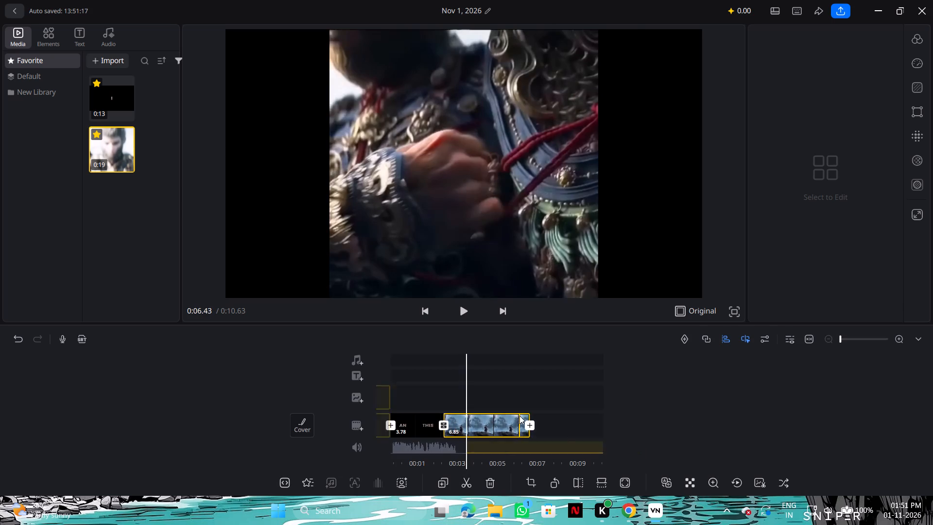
{"action": "left_click_drag", "start_coordinate": [408, 420], "coordinate": [406, 420]}
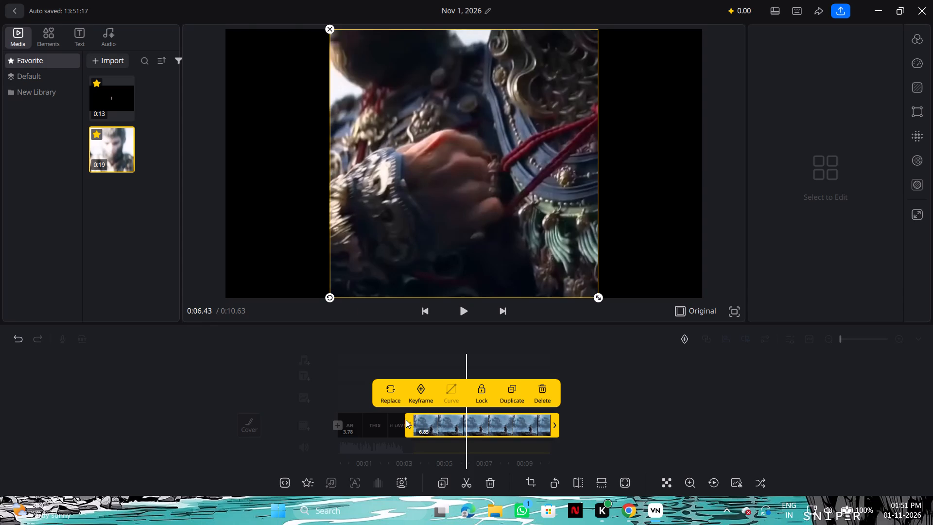
{"action": "left_click_drag", "start_coordinate": [406, 420], "coordinate": [378, 419]}
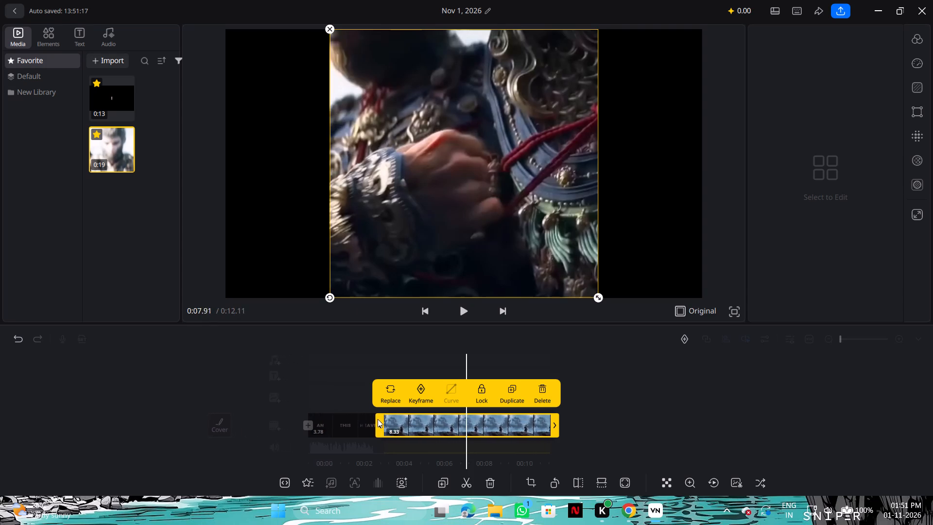
{"action": "left_click_drag", "start_coordinate": [378, 419], "coordinate": [314, 421]}
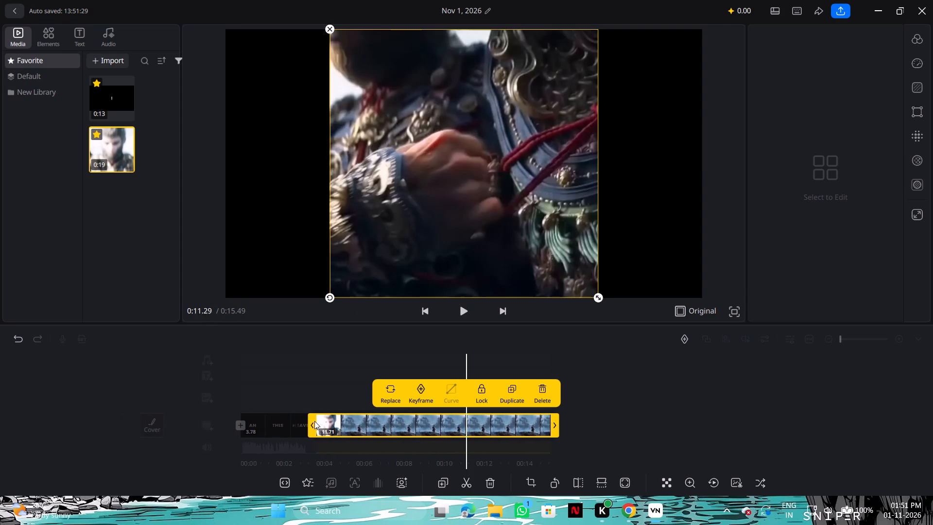
{"action": "left_click_drag", "start_coordinate": [314, 421], "coordinate": [294, 419]}
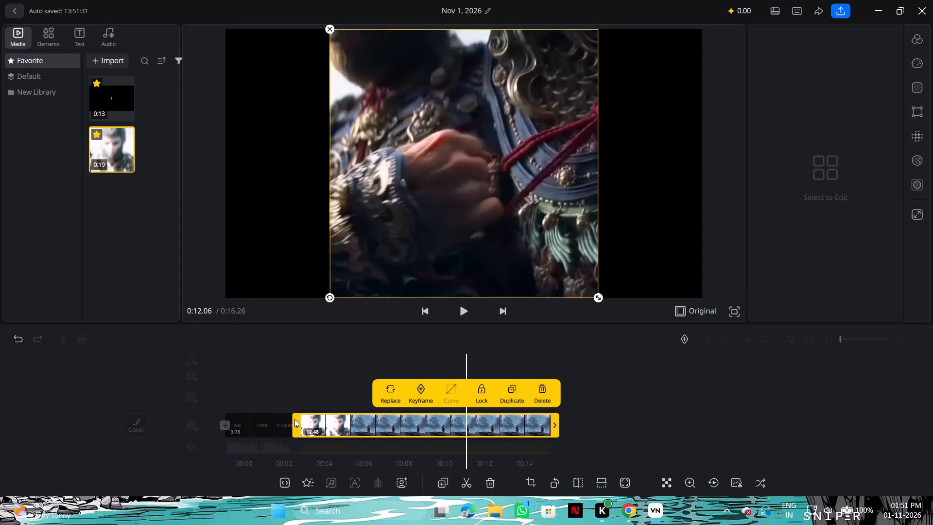
{"action": "left_click_drag", "start_coordinate": [294, 419], "coordinate": [294, 420]}
{"action": "left_click", "coordinate": [461, 316]}
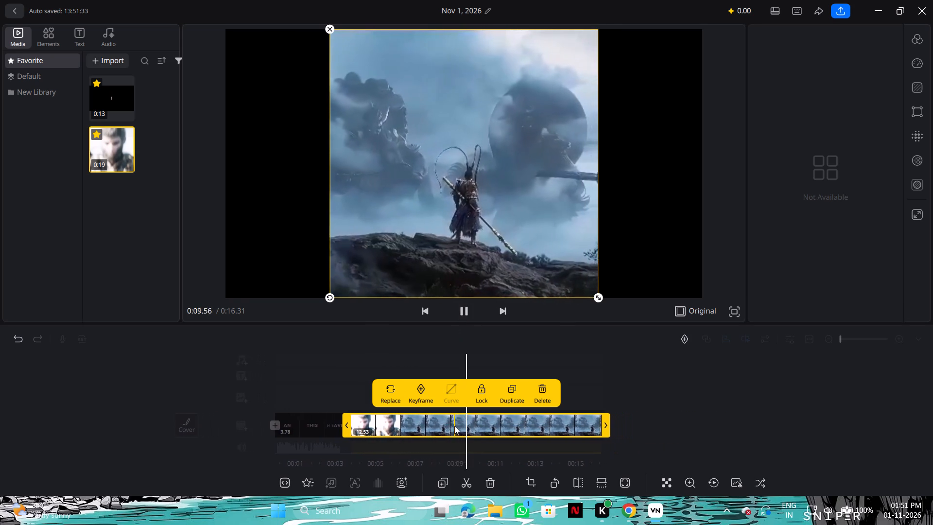
Extend the start of the gameplay clip further to a length of about 14.03 seconds and play the join with the intro.
{"action": "left_click", "coordinate": [320, 426]}
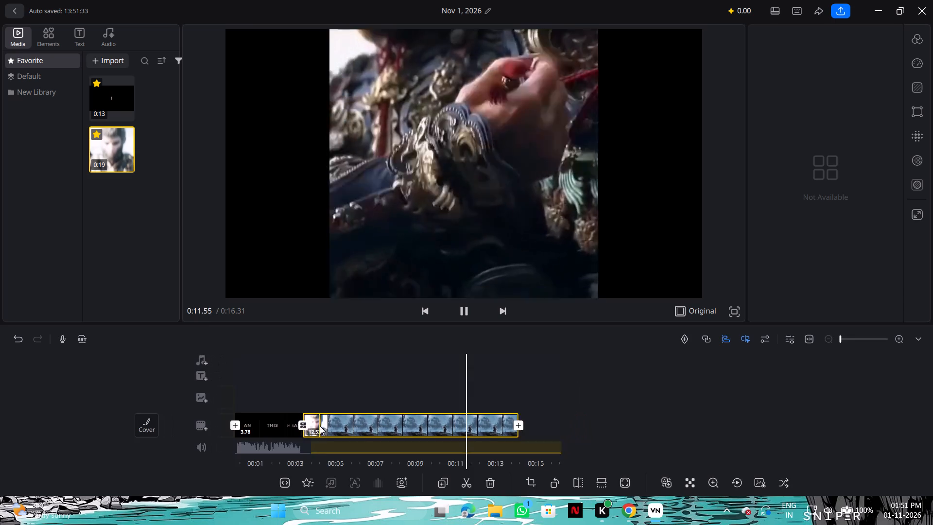
{"action": "double_click", "coordinate": [364, 428]}
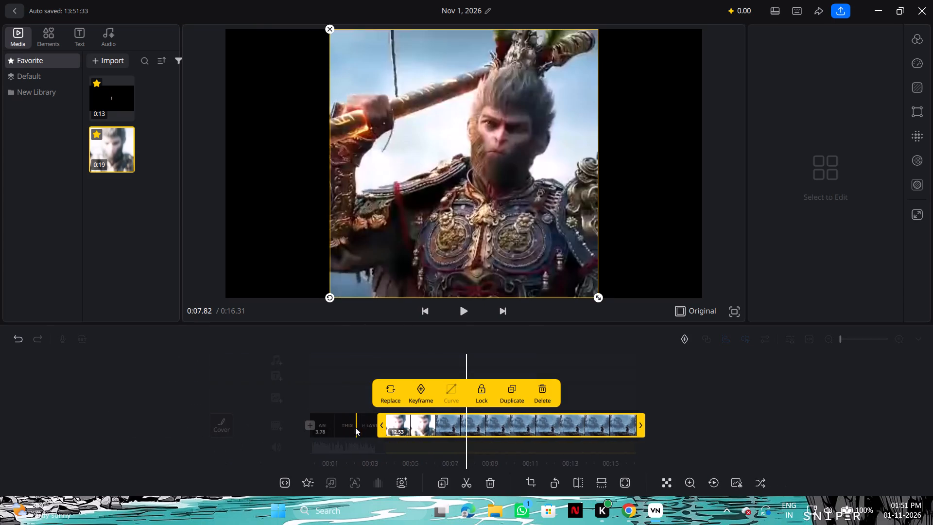
{"action": "left_click_drag", "start_coordinate": [380, 426], "coordinate": [369, 426]}
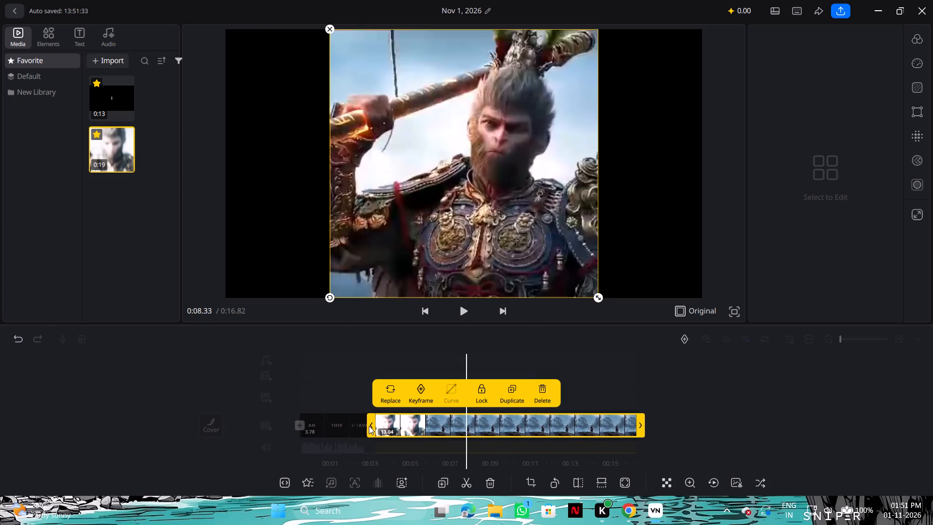
{"action": "left_click_drag", "start_coordinate": [369, 426], "coordinate": [350, 425]}
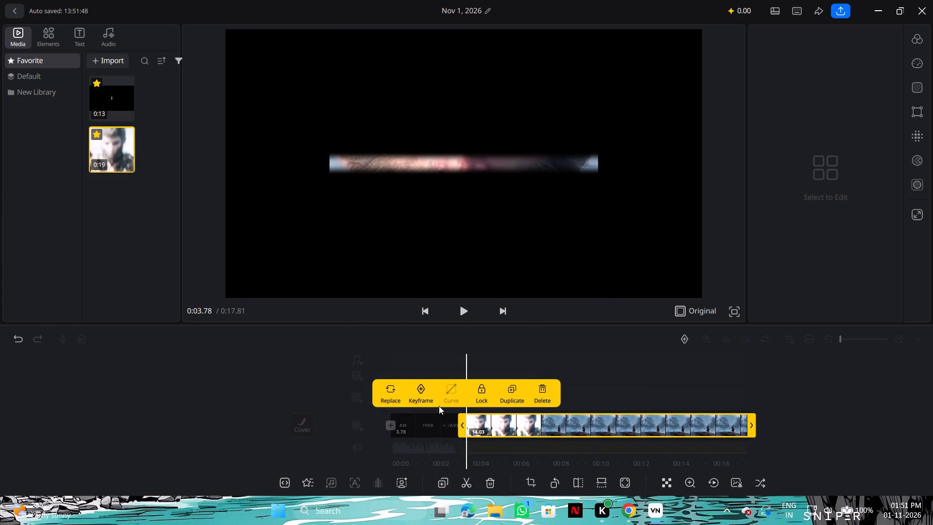
{"action": "left_click", "coordinate": [466, 316]}
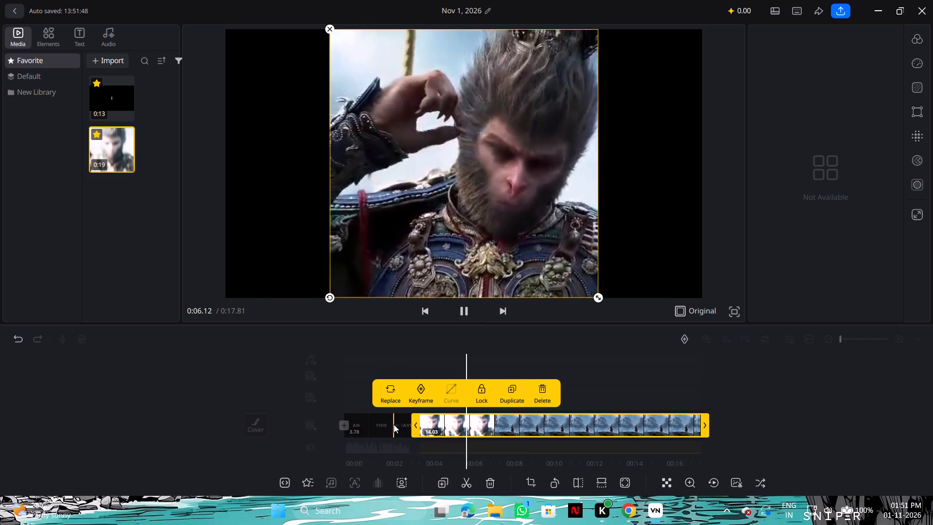
Trim the end of the gameplay clip until the clip is about 3.72 seconds long.
{"action": "left_click", "coordinate": [394, 424]}
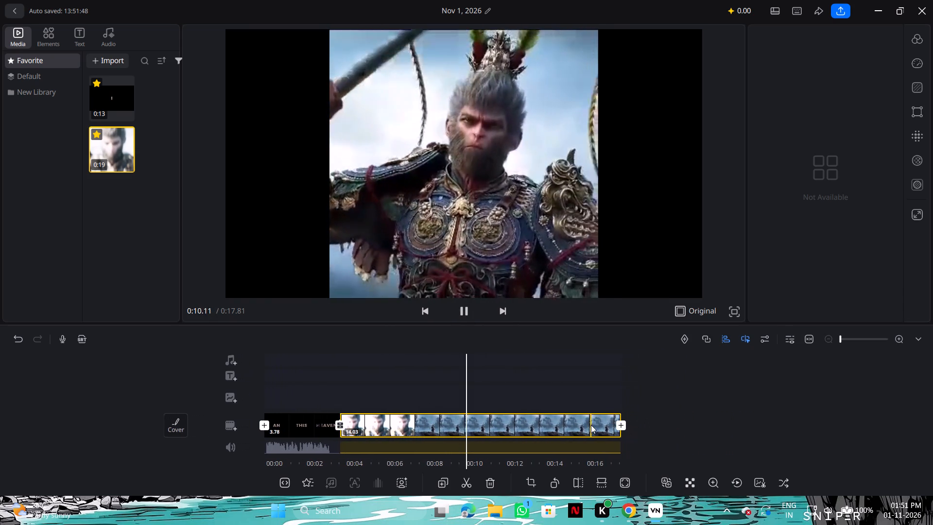
{"action": "double_click", "coordinate": [591, 425]}
{"action": "left_click_drag", "start_coordinate": [498, 422], "coordinate": [445, 427]}
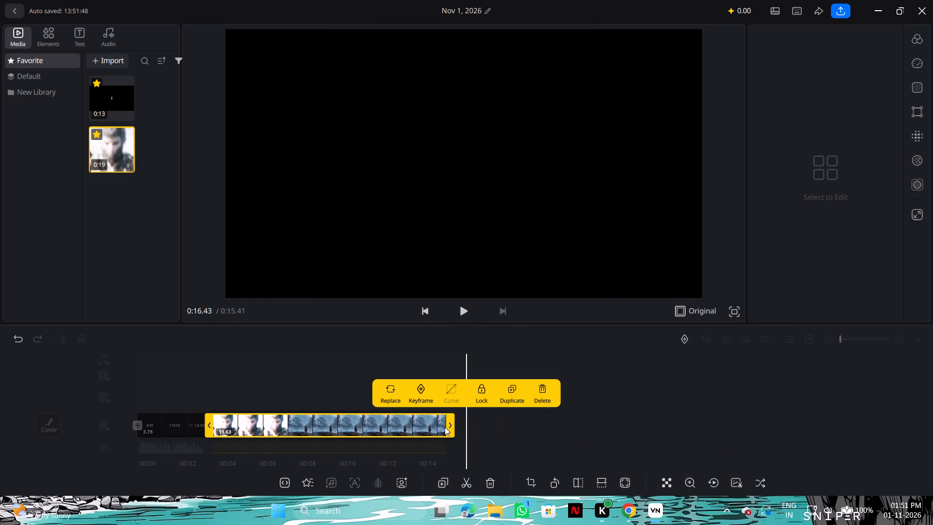
{"action": "left_click_drag", "start_coordinate": [445, 427], "coordinate": [291, 431]}
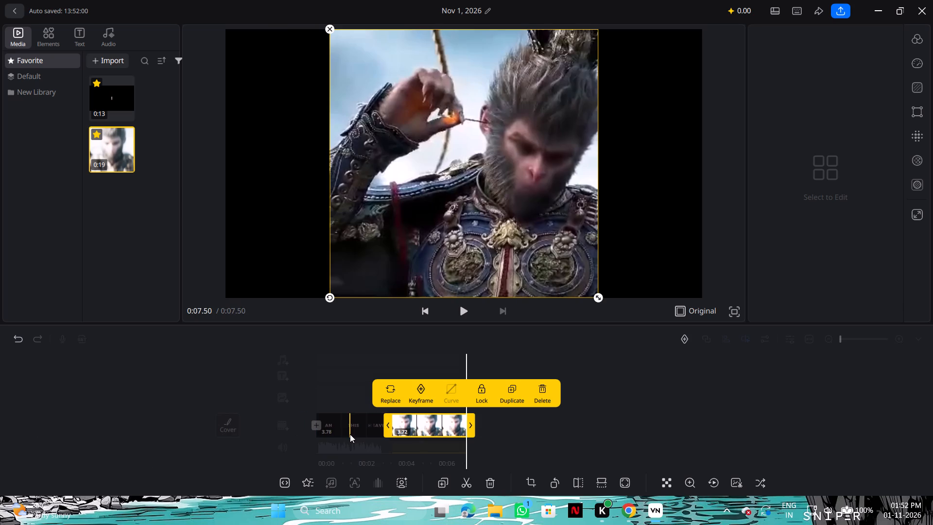
Play the video from the start of the text intro to check the trimmed gameplay clip.
{"action": "left_click", "coordinate": [350, 434]}
{"action": "left_click", "coordinate": [535, 383]}
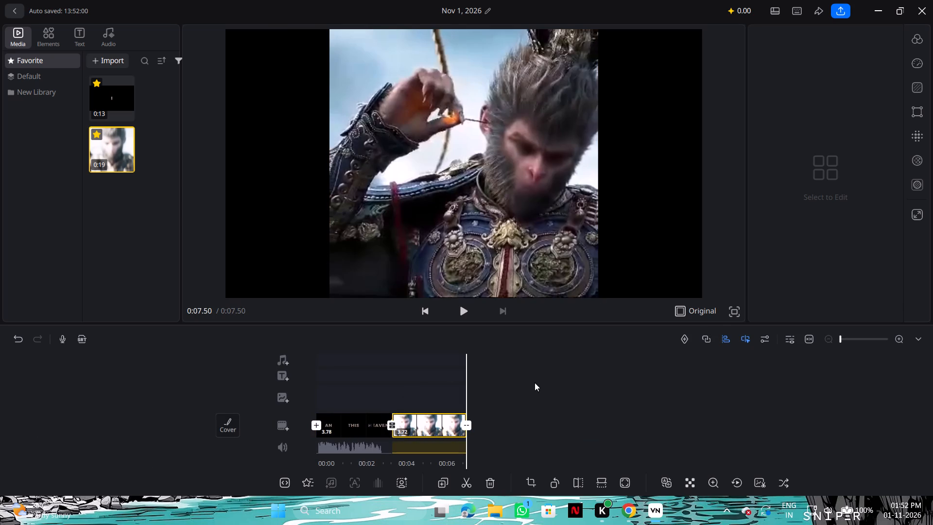
{"action": "double_click", "coordinate": [553, 374]}
{"action": "left_click", "coordinate": [349, 422]}
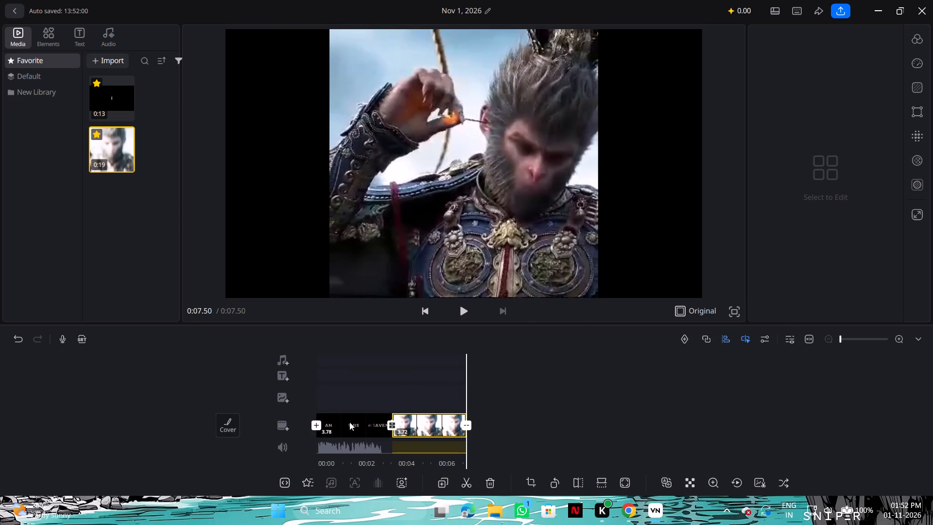
{"action": "double_click", "coordinate": [349, 422]}
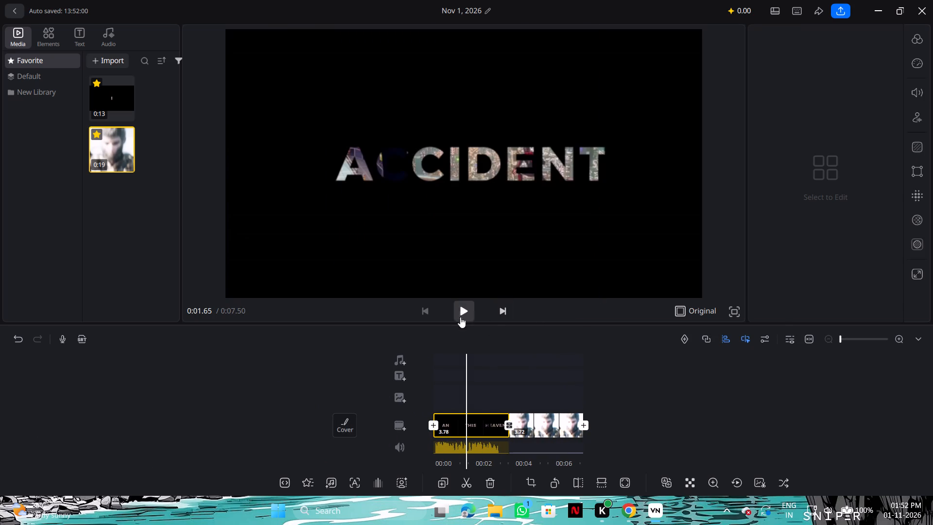
{"action": "left_click_drag", "start_coordinate": [466, 366], "coordinate": [455, 368]}
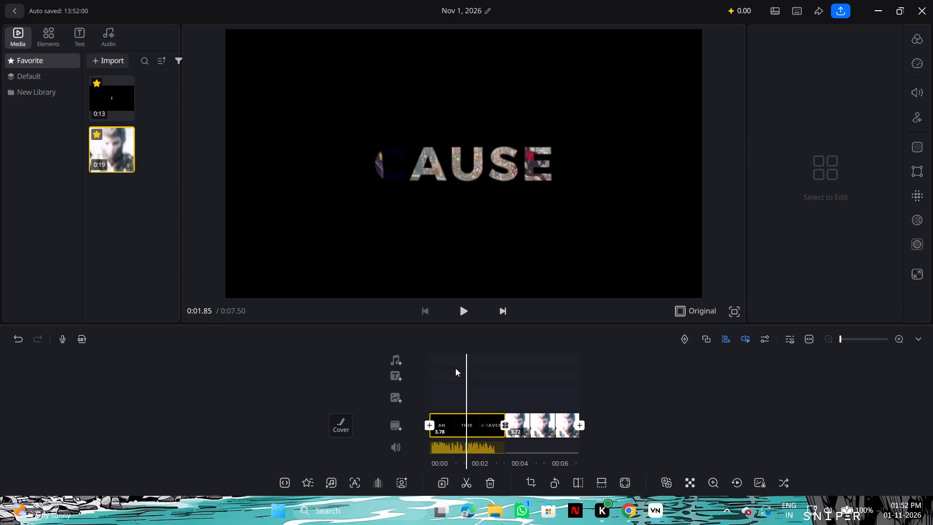
{"action": "left_click", "coordinate": [455, 368]}
{"action": "left_click_drag", "start_coordinate": [455, 368], "coordinate": [517, 363]}
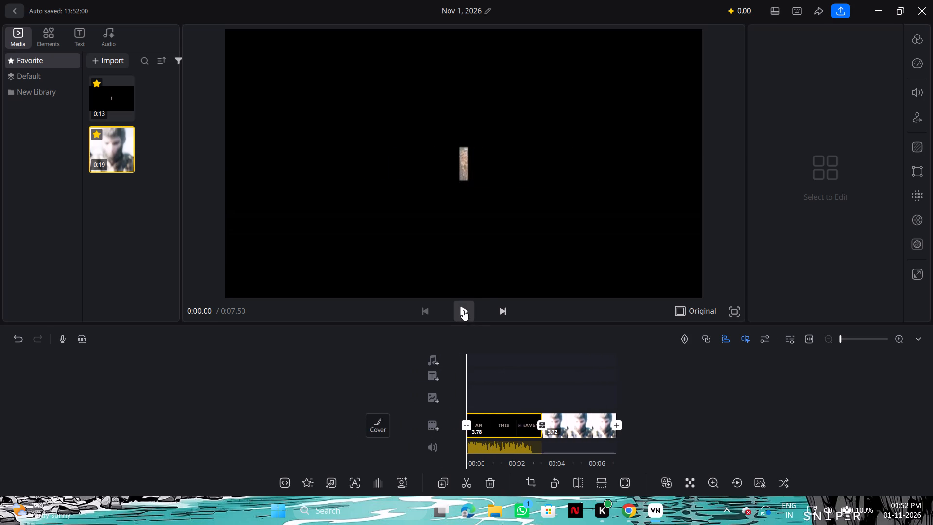
{"action": "left_click", "coordinate": [463, 310]}
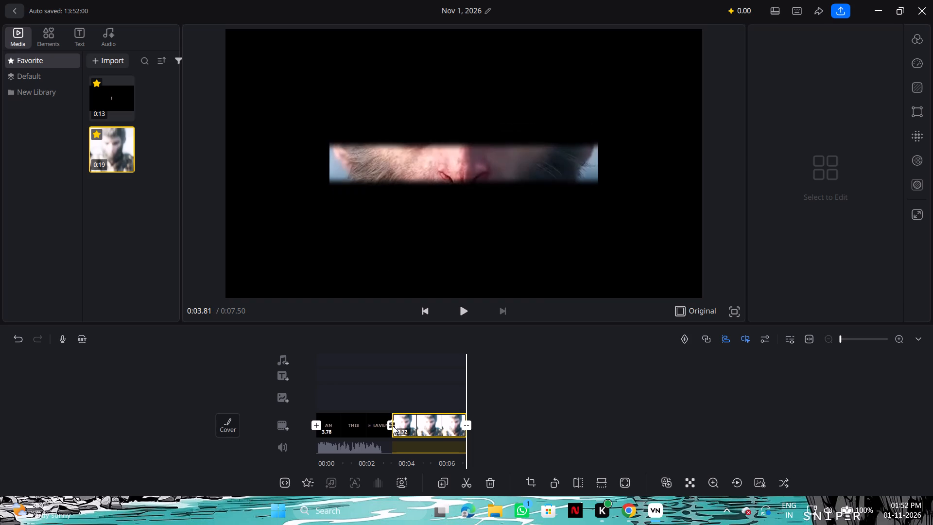
Extend the start of the gameplay clip to a length of about 5.30 seconds and play from its join with the intro.
{"action": "left_click_drag", "start_coordinate": [392, 426], "coordinate": [385, 426]}
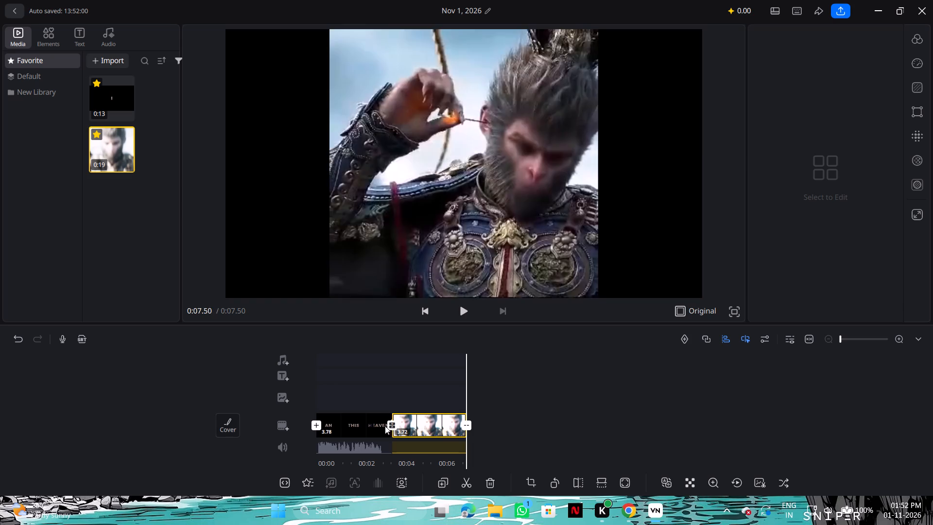
{"action": "left_click_drag", "start_coordinate": [385, 426], "coordinate": [417, 424]}
{"action": "double_click", "coordinate": [455, 424]}
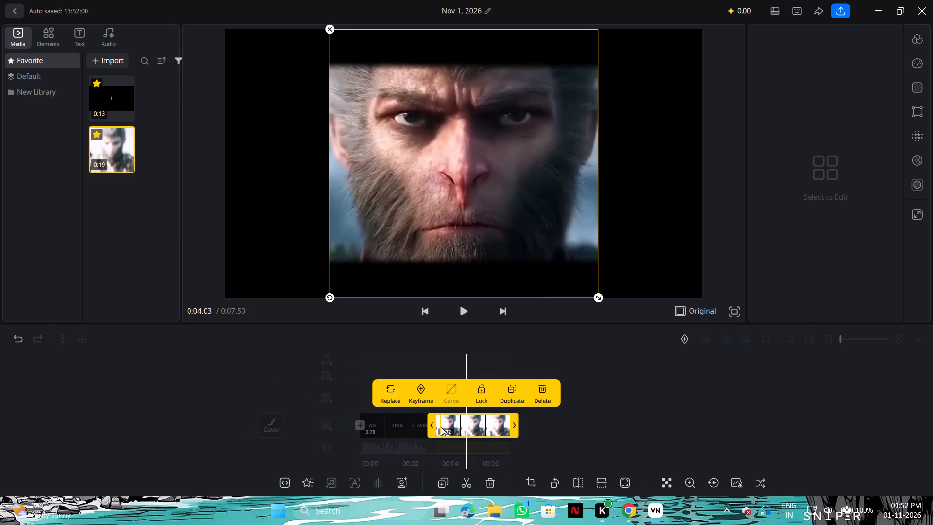
{"action": "left_click_drag", "start_coordinate": [432, 426], "coordinate": [410, 424]}
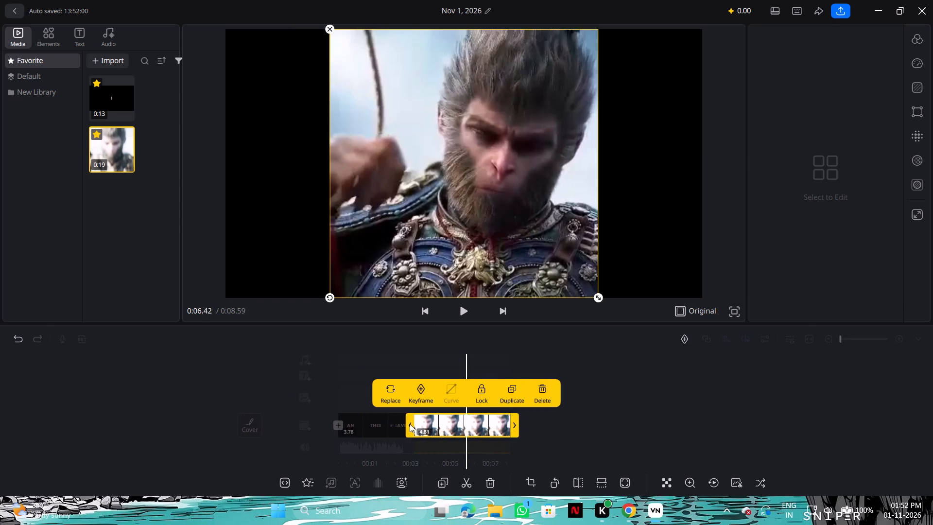
{"action": "left_click_drag", "start_coordinate": [410, 424], "coordinate": [400, 424]}
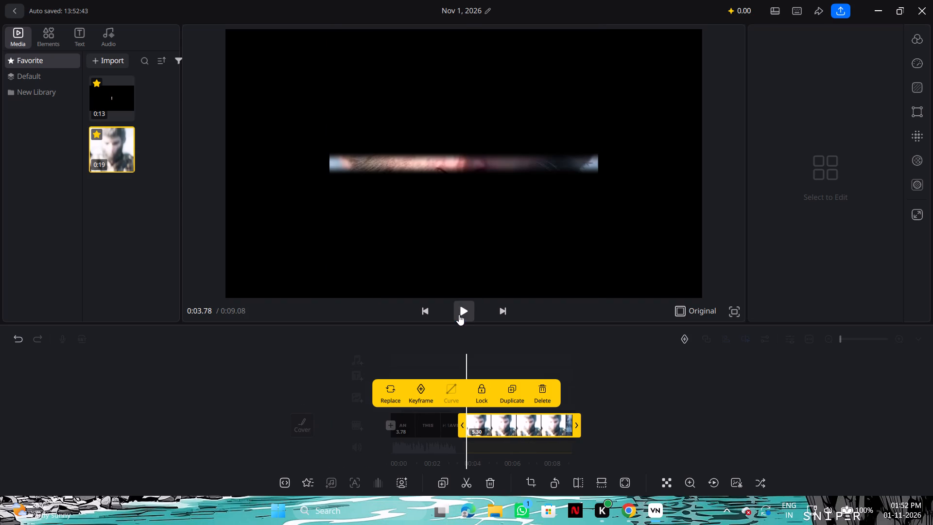
{"action": "left_click", "coordinate": [459, 315]}
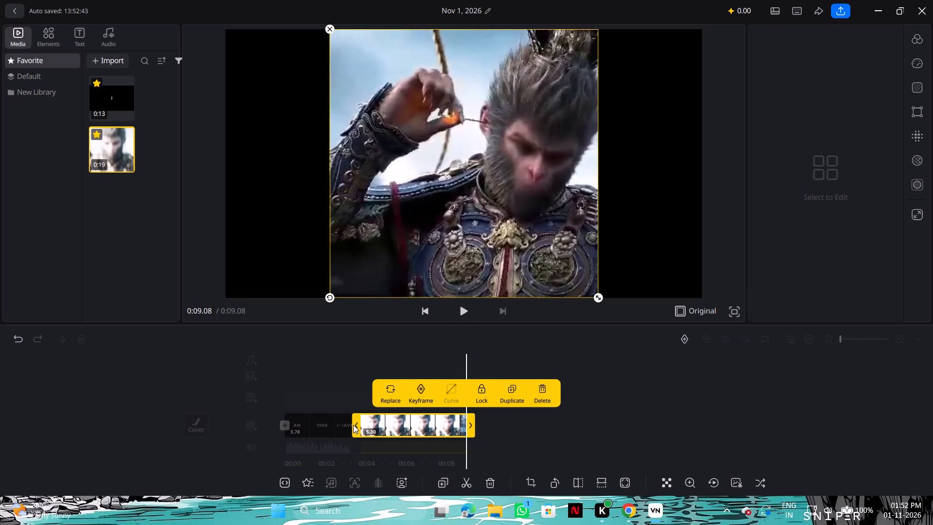
Extend the start of the gameplay clip further to a length of about 7.19 seconds and play from the join.
{"action": "left_click_drag", "start_coordinate": [353, 425], "coordinate": [346, 425]}
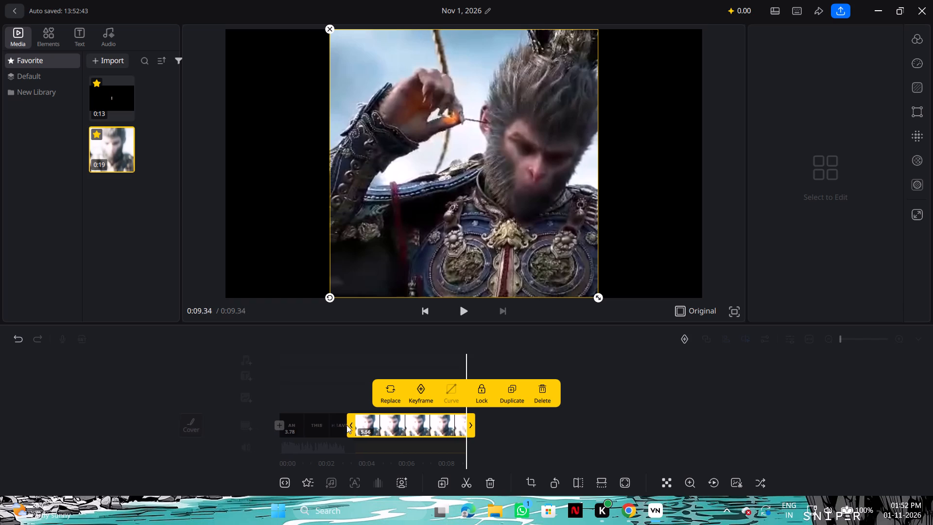
{"action": "left_click_drag", "start_coordinate": [346, 425], "coordinate": [315, 420]}
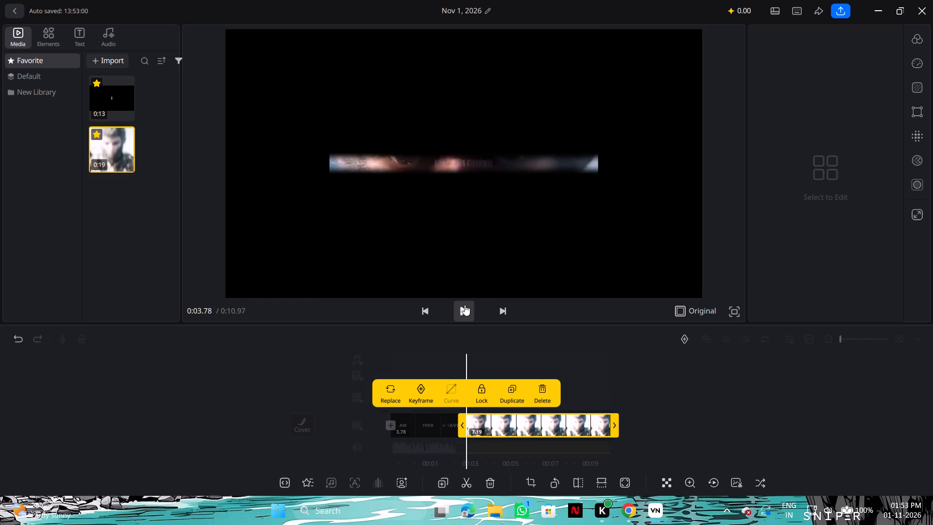
{"action": "left_click", "coordinate": [464, 305]}
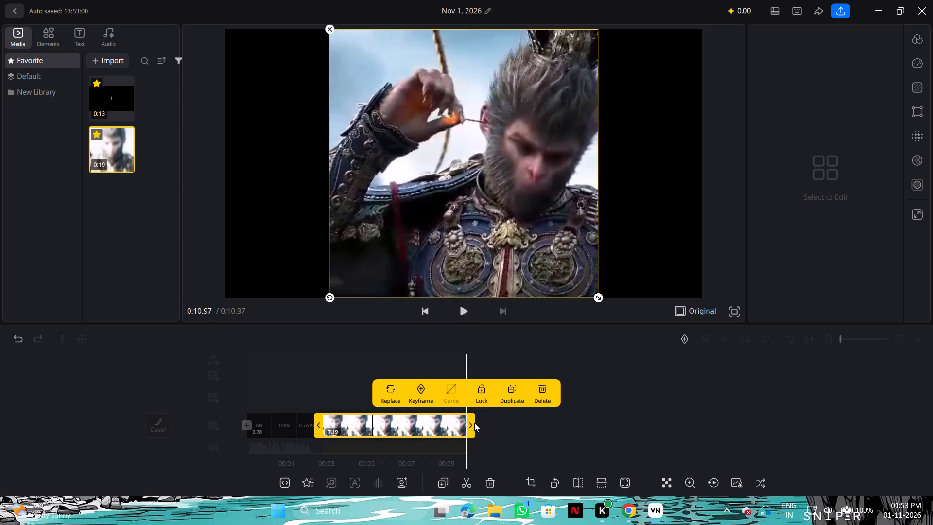
Extend the end of the gameplay clip to a length of about 8.33 seconds and play the whole video from the beginning.
{"action": "left_click_drag", "start_coordinate": [473, 422], "coordinate": [496, 421]}
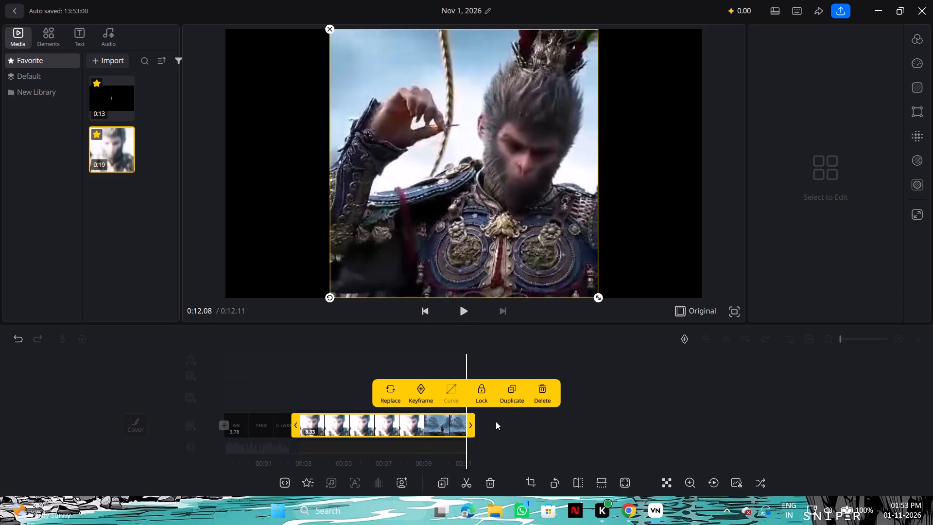
{"action": "left_click_drag", "start_coordinate": [388, 431], "coordinate": [446, 421]}
{"action": "left_click", "coordinate": [466, 302]}
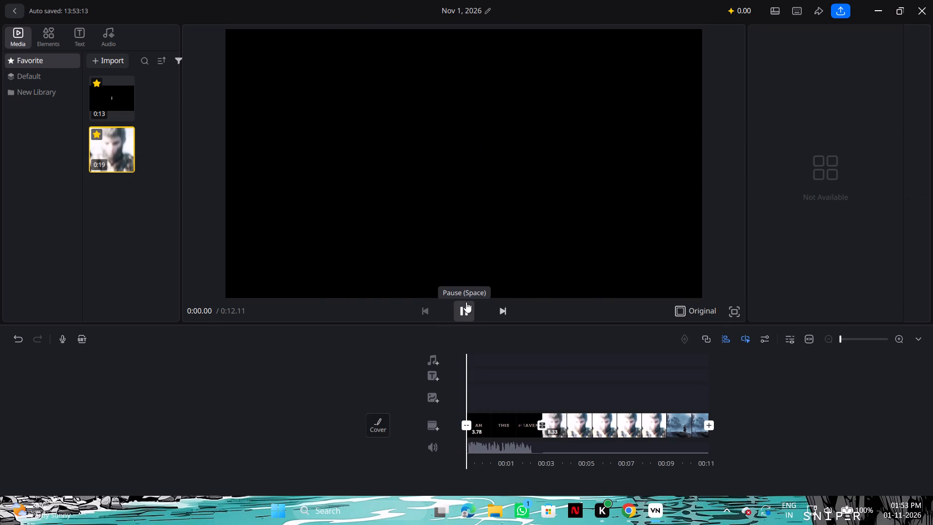
{"action": "left_click", "coordinate": [463, 311]}
{"action": "left_click", "coordinate": [463, 311]}
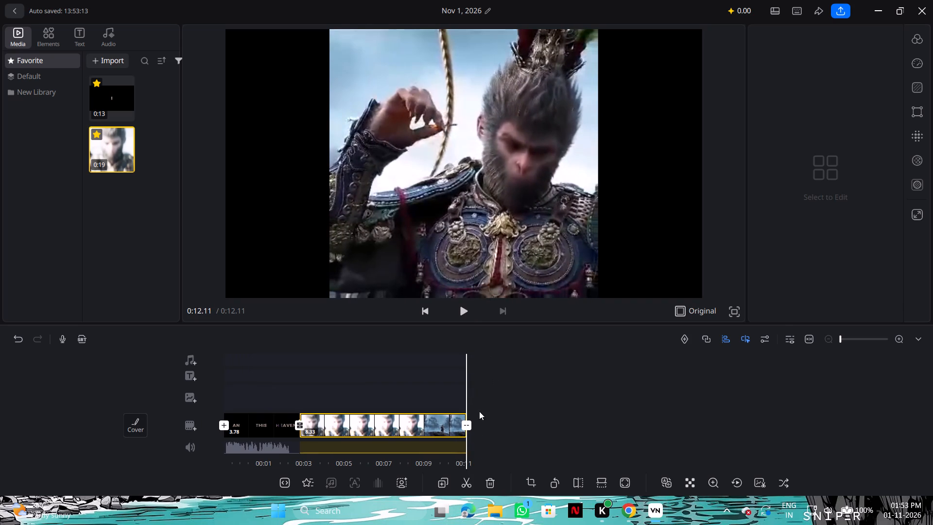
Extend the end of the gameplay clip further to a length of about 9.64 seconds.
{"action": "left_click_drag", "start_coordinate": [467, 420], "coordinate": [501, 426]}
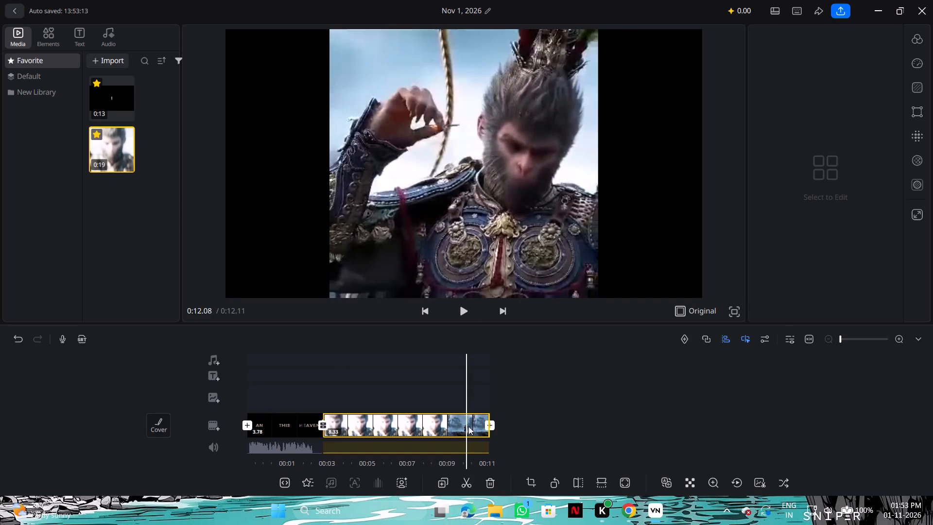
{"action": "double_click", "coordinate": [458, 424]}
{"action": "left_click_drag", "start_coordinate": [503, 424], "coordinate": [529, 426]}
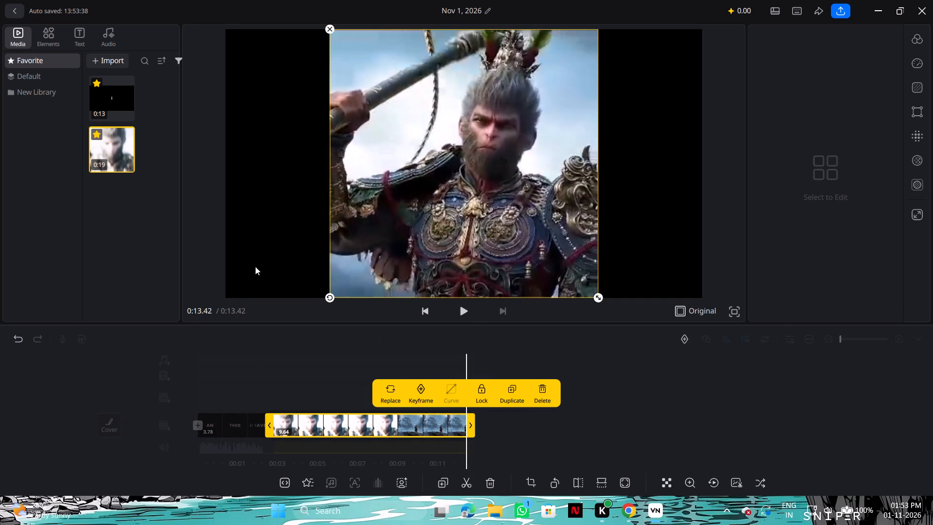
Look through the audio library's Favorites and Music categories for a track for the video.
{"action": "left_click", "coordinate": [108, 35]}
{"action": "double_click", "coordinate": [57, 60]}
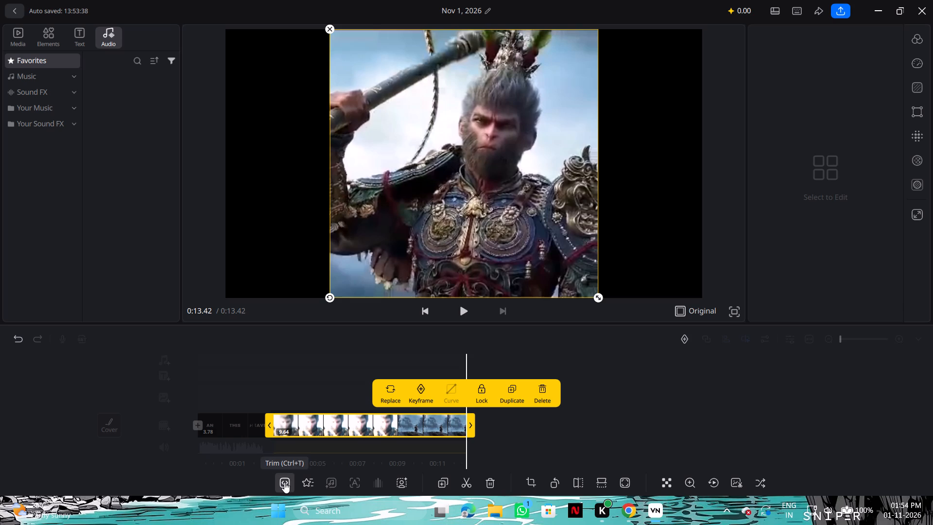
{"action": "left_click", "coordinate": [310, 484]}
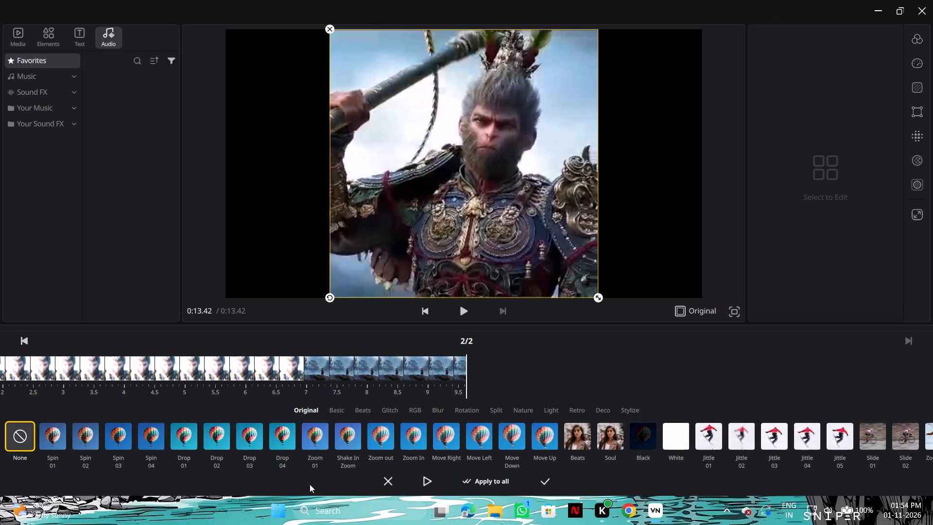
{"action": "left_click", "coordinate": [386, 480]}
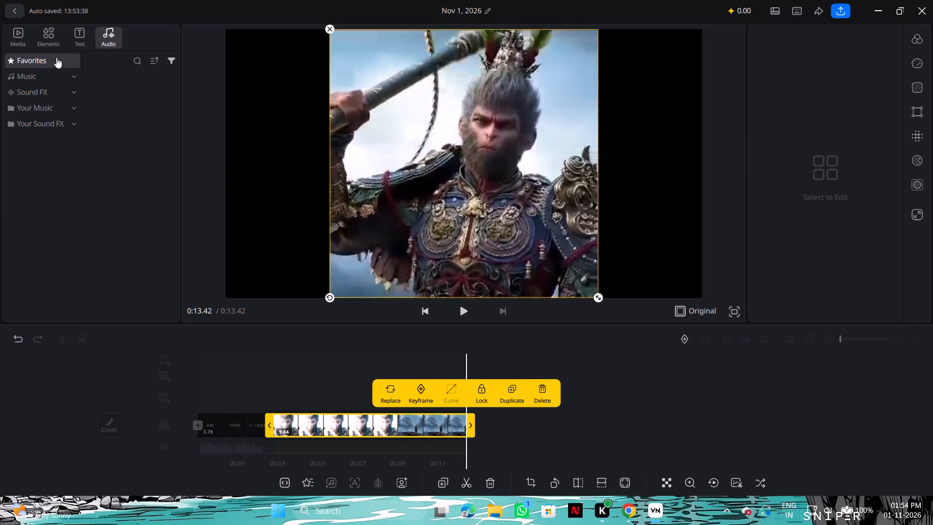
{"action": "left_click", "coordinate": [24, 30]}
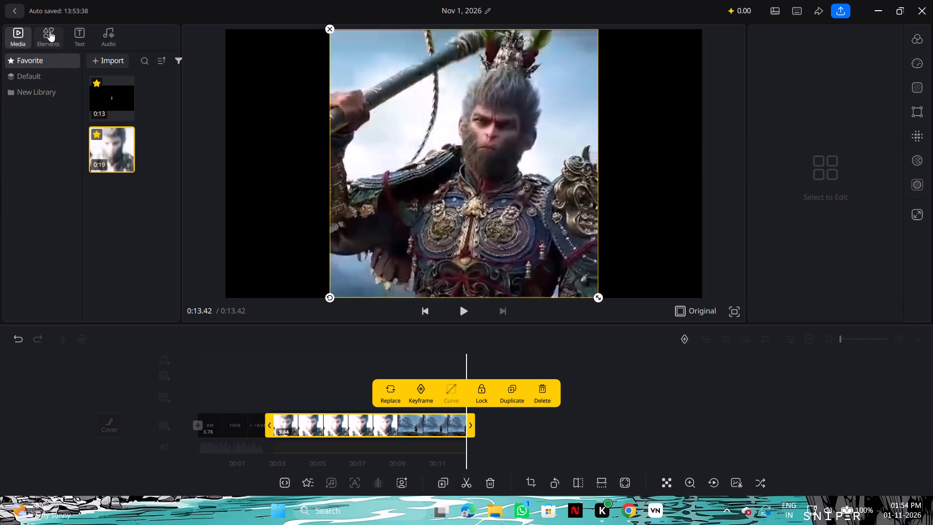
{"action": "left_click", "coordinate": [104, 32]}
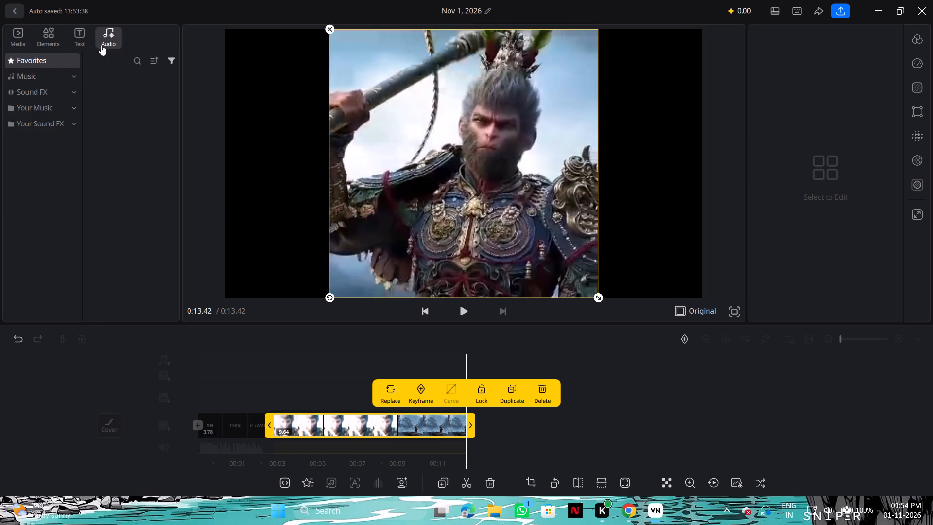
{"action": "left_click", "coordinate": [60, 75]}
{"action": "left_click", "coordinate": [60, 75]}
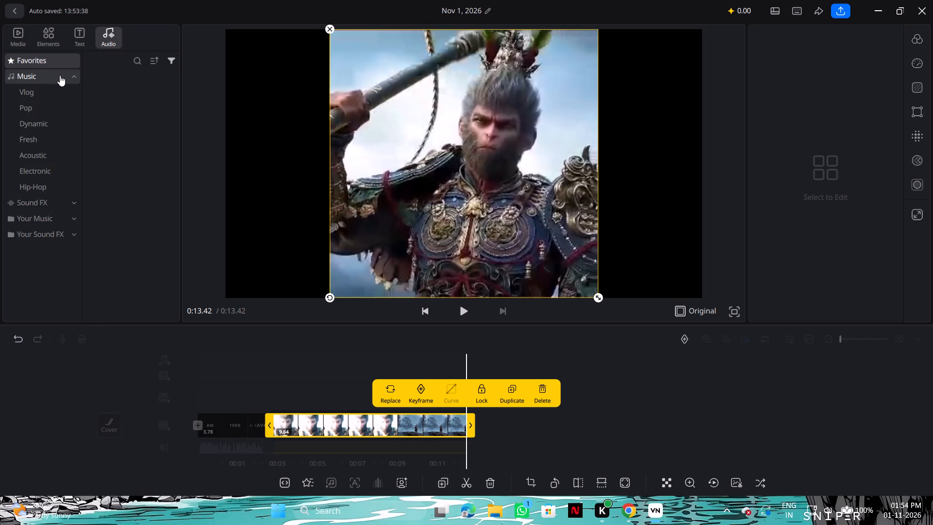
{"action": "left_click", "coordinate": [60, 75]}
{"action": "triple_click", "coordinate": [24, 54]}
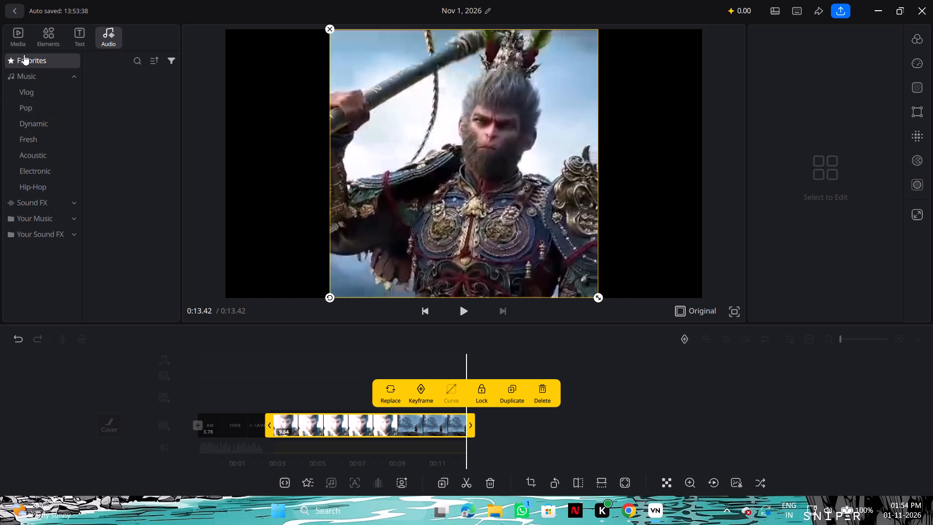
{"action": "left_click", "coordinate": [24, 54]}
{"action": "double_click", "coordinate": [28, 56]}
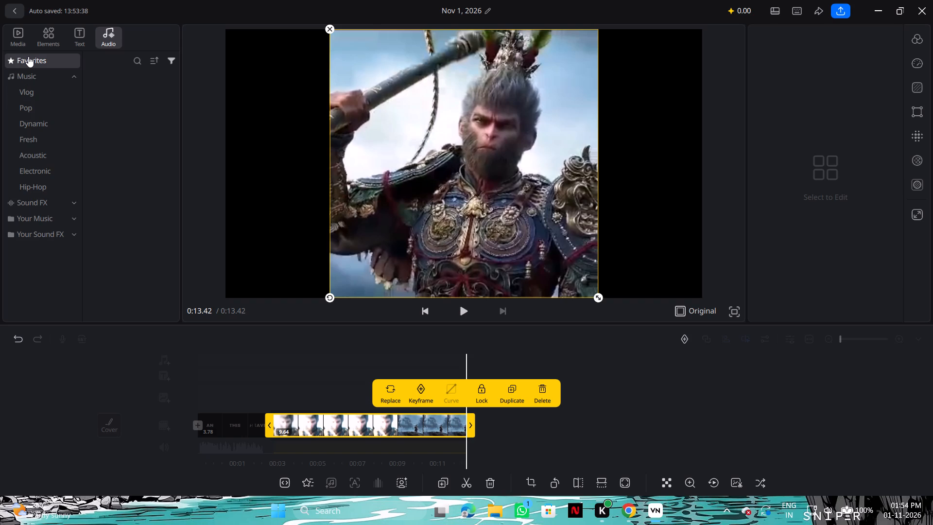
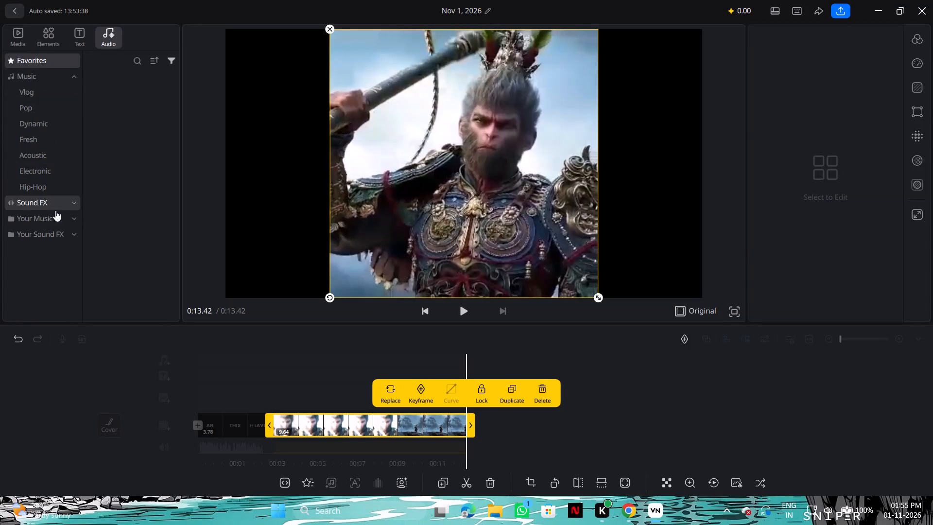
Import the Touch_the_Sky_-_Kanye_West MP3 from the Downloads folder into My Music, accepting the import terms.
{"action": "left_click", "coordinate": [60, 225]}
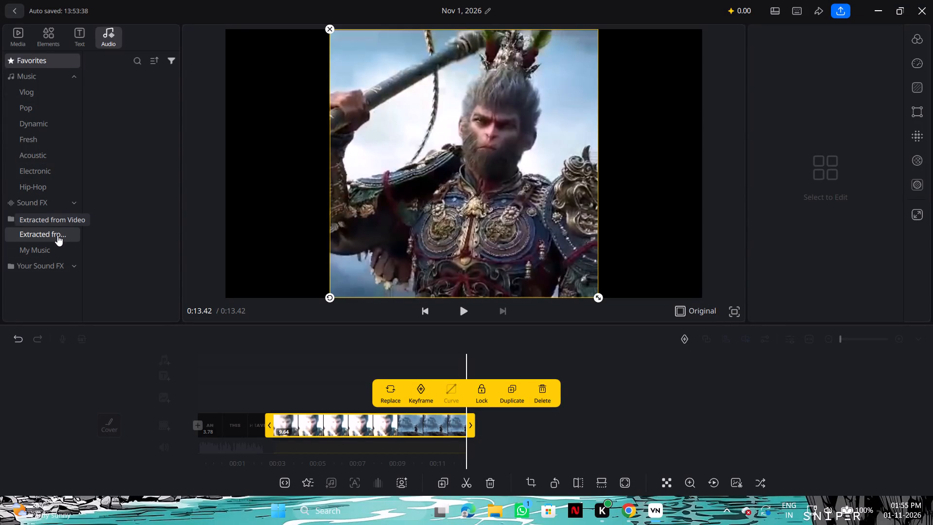
{"action": "left_click", "coordinate": [56, 247]}
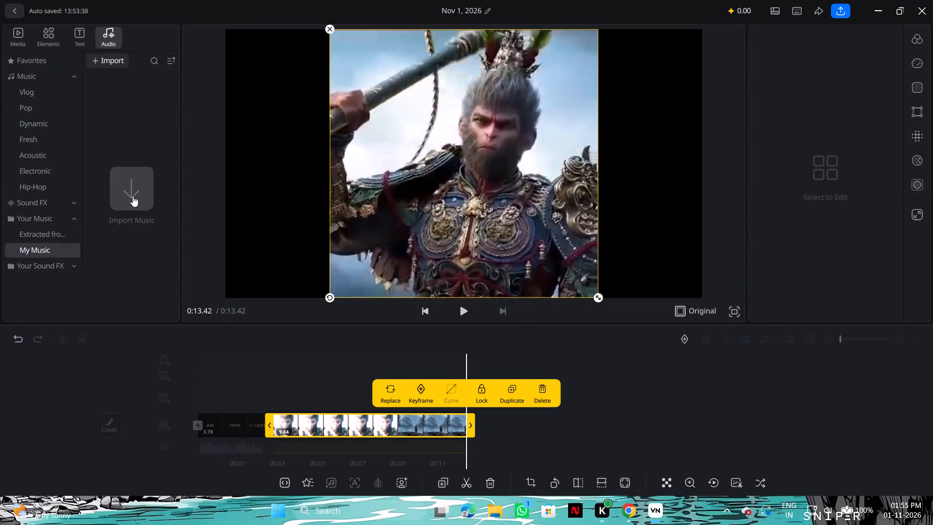
{"action": "left_click", "coordinate": [133, 196]}
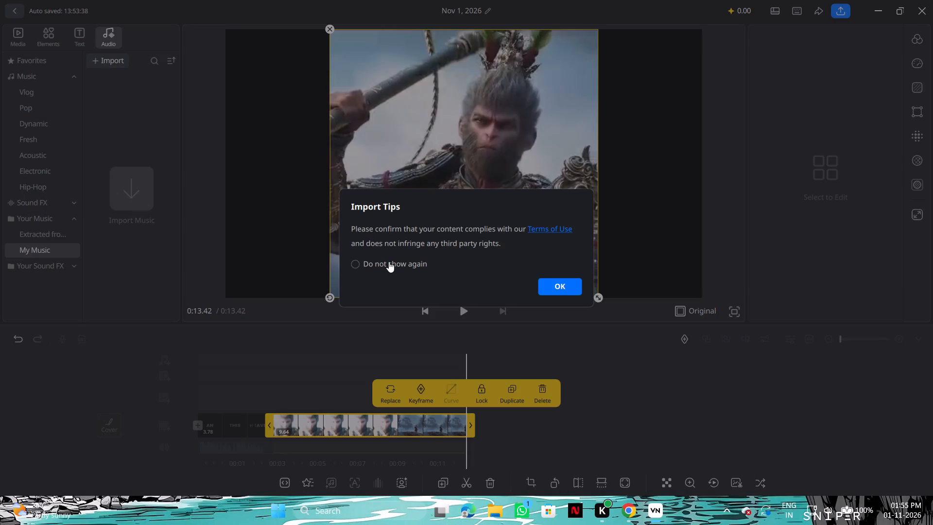
{"action": "left_click", "coordinate": [389, 262]}
{"action": "left_click", "coordinate": [567, 284]}
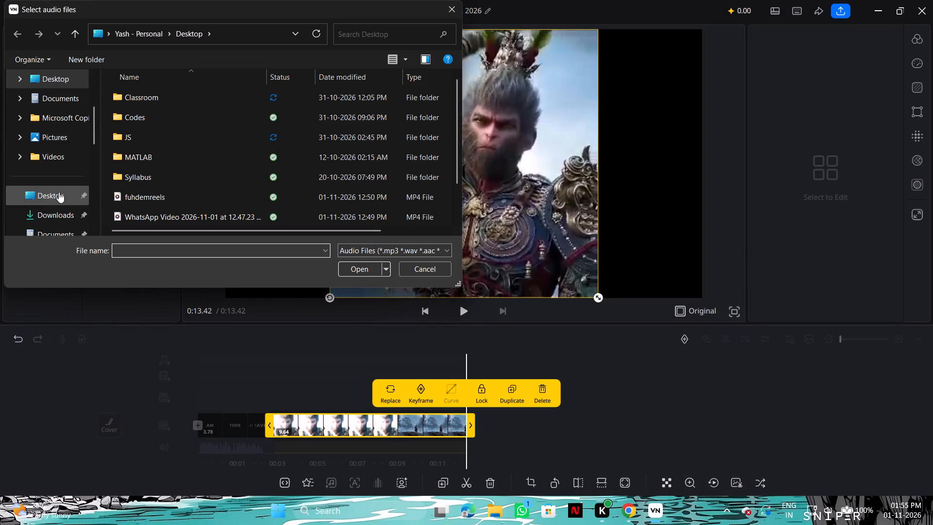
{"action": "left_click", "coordinate": [63, 214]}
{"action": "left_click", "coordinate": [164, 103]}
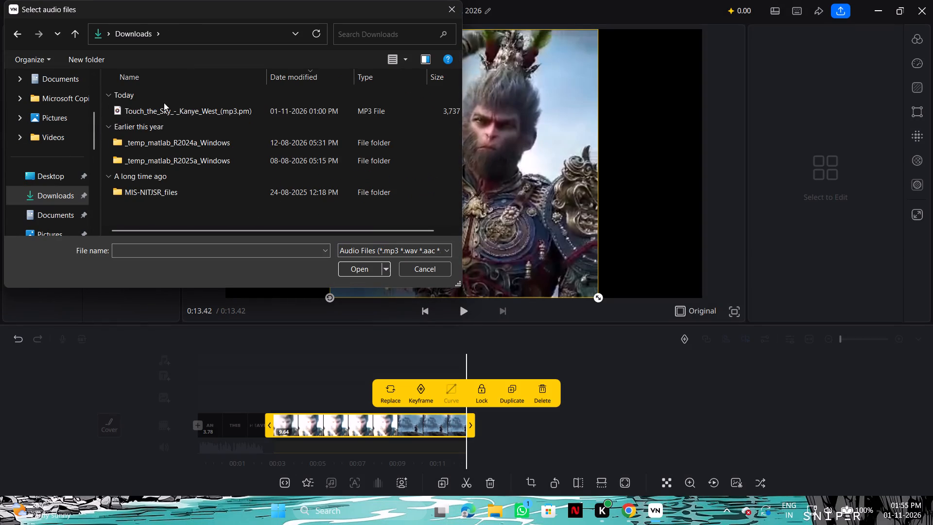
{"action": "double_click", "coordinate": [168, 108]}
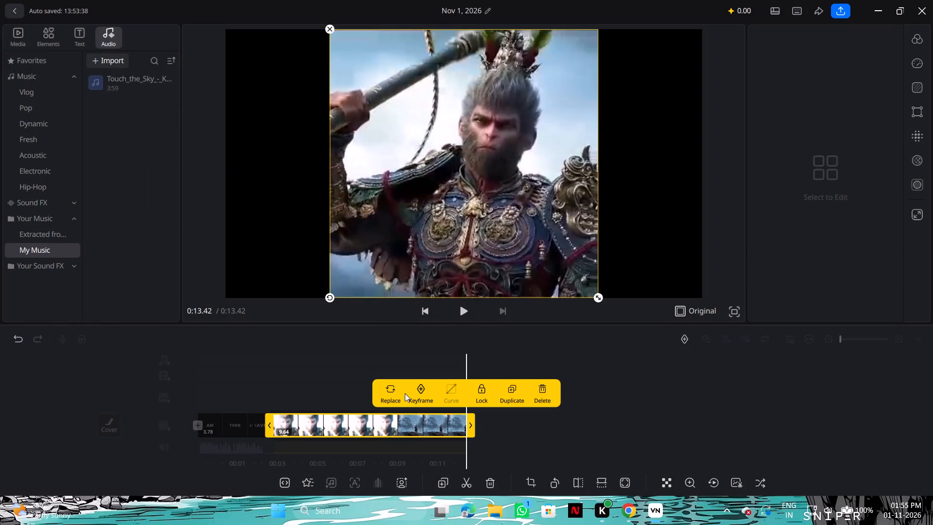
Place the imported Touch the Sky song on the music track at the beginning of the video.
{"action": "left_click_drag", "start_coordinate": [120, 79], "coordinate": [245, 401]}
{"action": "left_click_drag", "start_coordinate": [245, 401], "coordinate": [209, 376]}
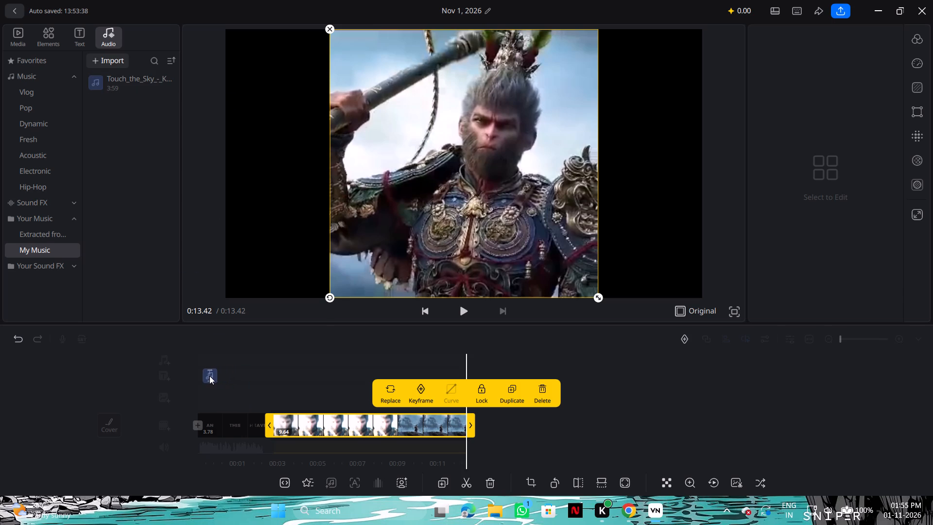
{"action": "left_click_drag", "start_coordinate": [209, 376], "coordinate": [202, 359]}
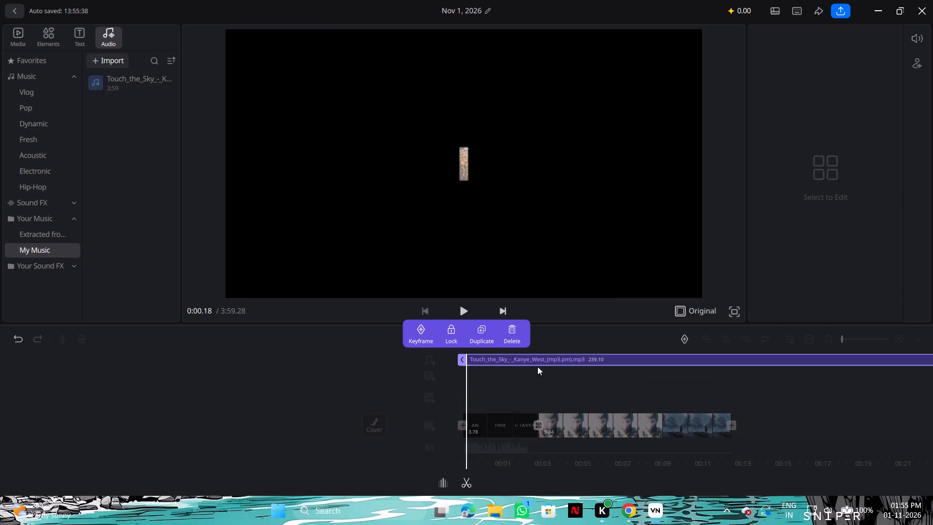
{"action": "left_click", "coordinate": [422, 334]}
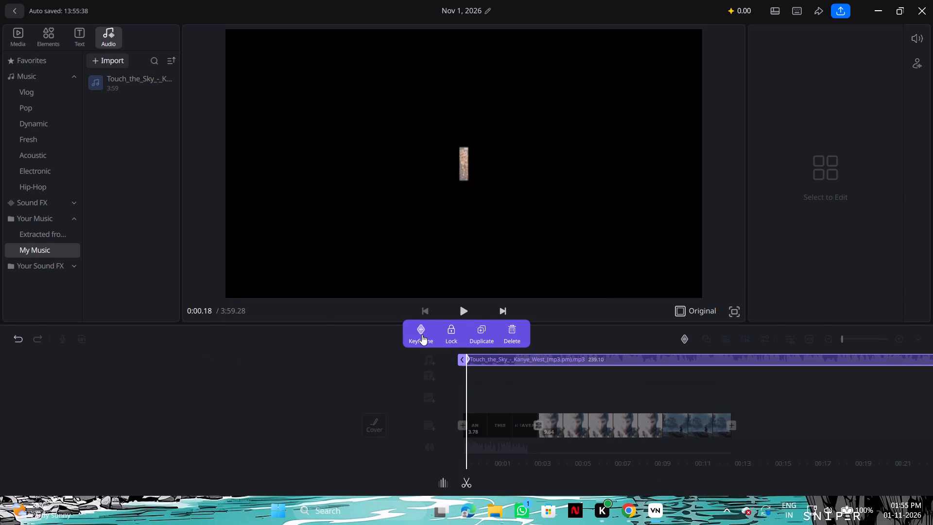
{"action": "left_click", "coordinate": [422, 334]}
Play the video with the added song from the beginning, and return to the start of the timeline.
{"action": "left_click", "coordinate": [466, 307]}
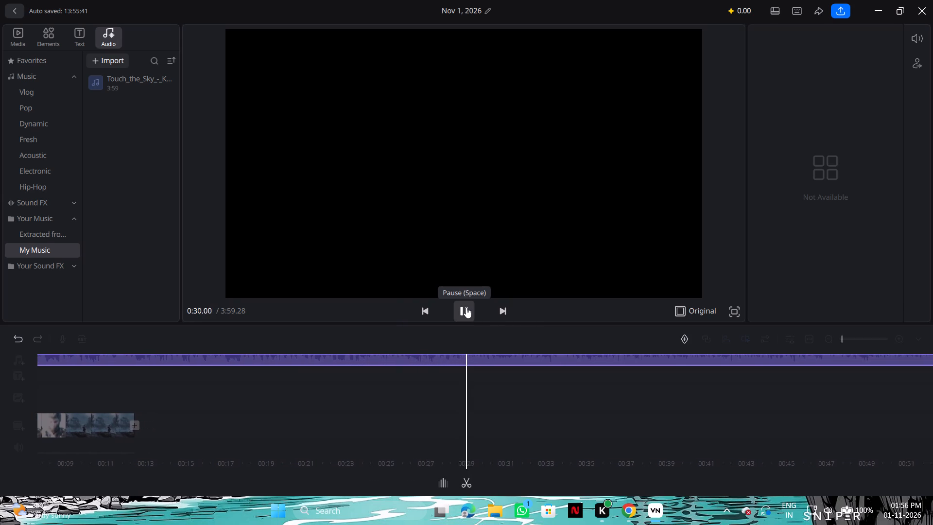
{"action": "scroll", "coordinate": [421, 395], "scroll_direction": "right", "scroll_amount": 11}
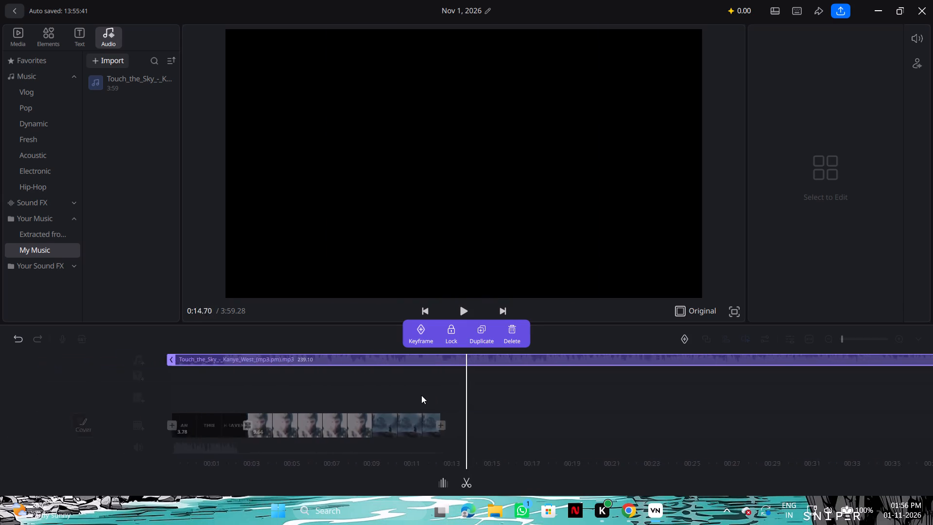
{"action": "scroll", "coordinate": [421, 395], "scroll_direction": "right", "scroll_amount": 8}
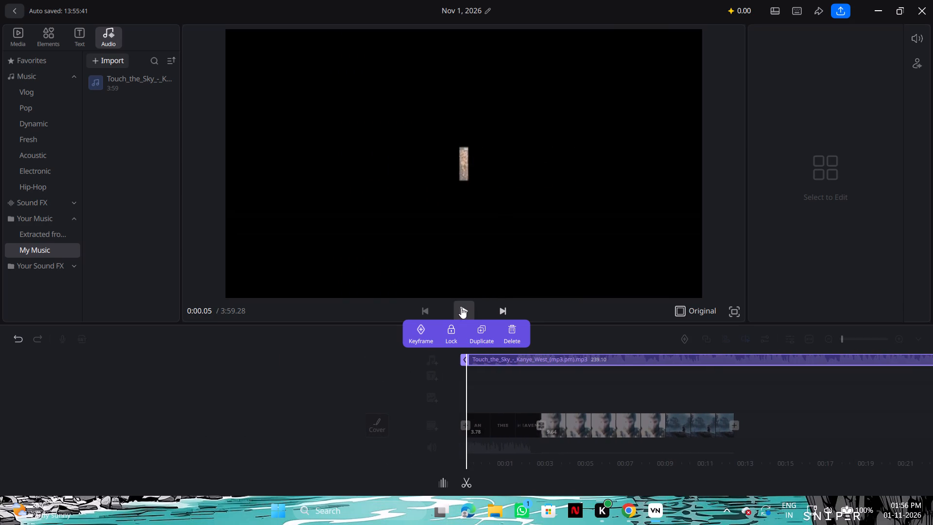
Extract the audio of the text intro clip and delete the extracted audio.
{"action": "left_click", "coordinate": [502, 422]}
{"action": "double_click", "coordinate": [502, 422]}
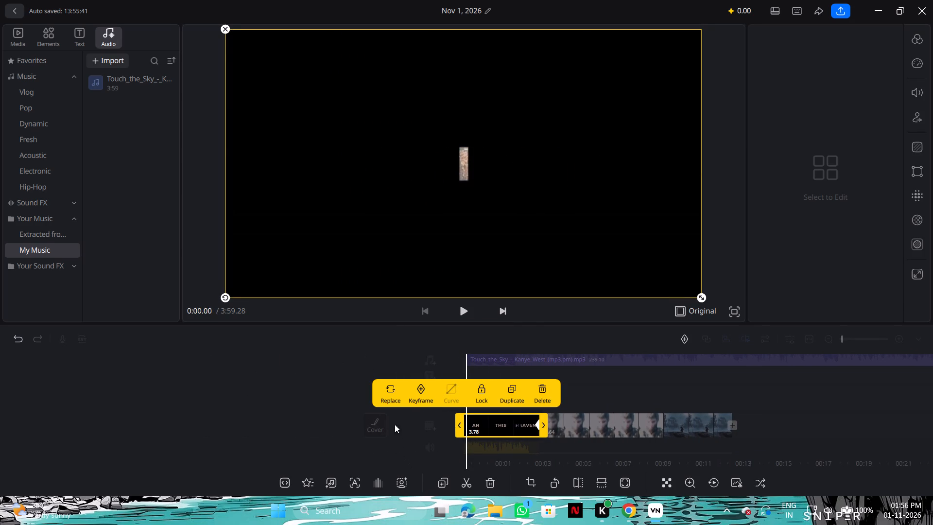
{"action": "left_click", "coordinate": [681, 309]}
{"action": "left_click", "coordinate": [681, 309]}
{"action": "left_click", "coordinate": [333, 481]}
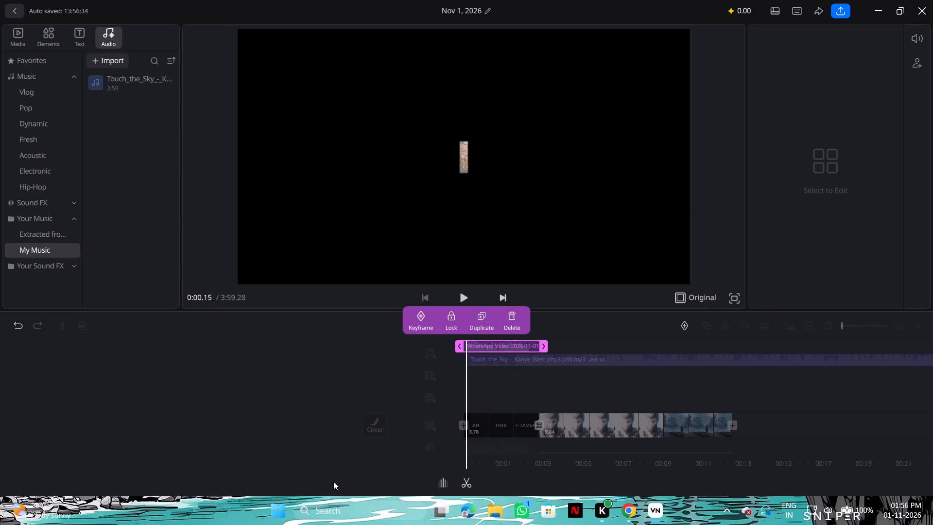
{"action": "left_click", "coordinate": [516, 319]}
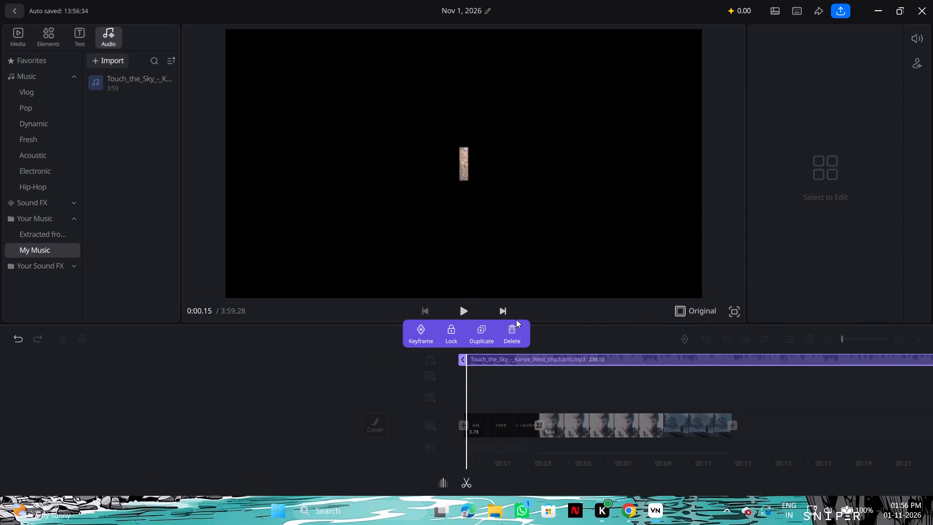
{"action": "left_click", "coordinate": [508, 376]}
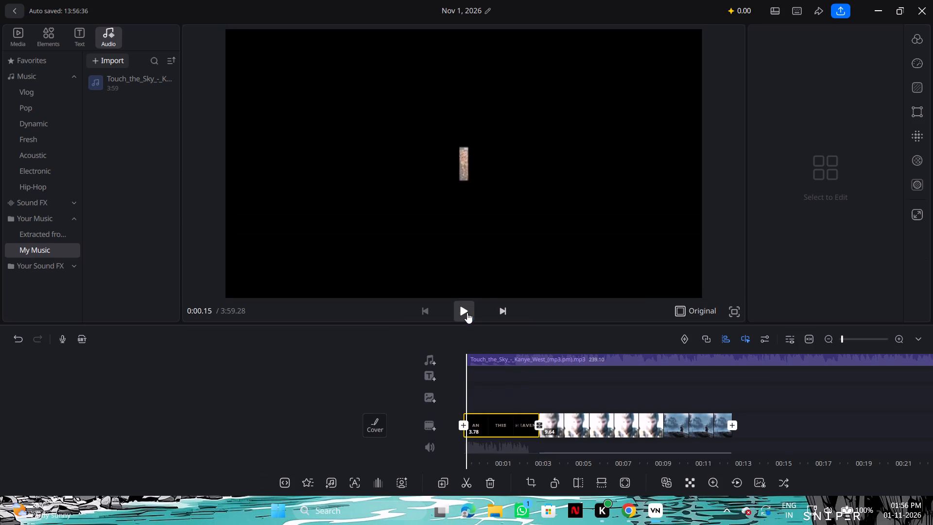
Play the video from the beginning again to check the music against the intro and the start of the gameplay clip.
{"action": "left_click", "coordinate": [463, 317]}
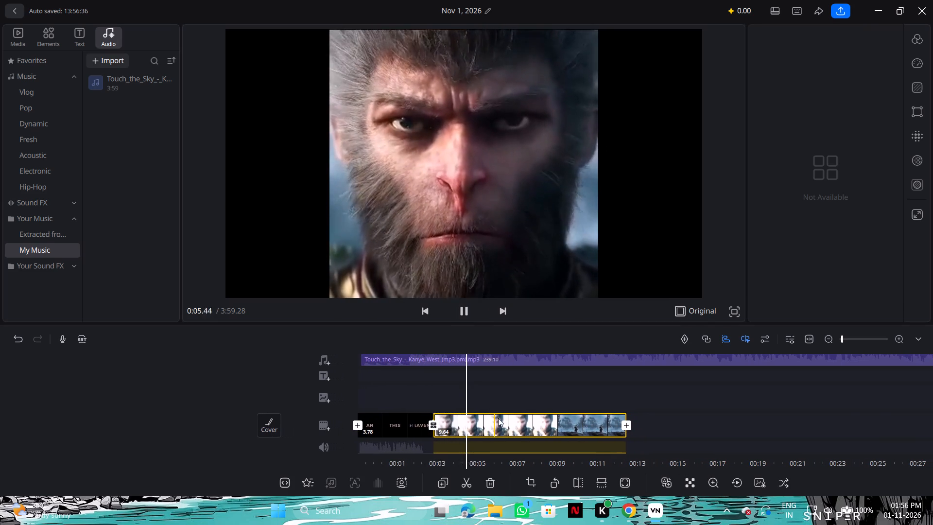
{"action": "scroll", "coordinate": [496, 388], "scroll_direction": "right", "scroll_amount": 2}
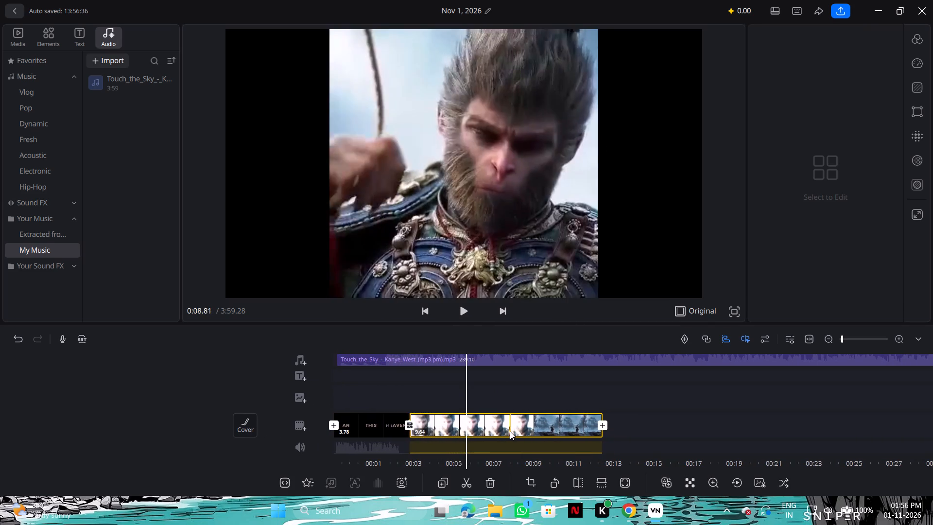
{"action": "scroll", "coordinate": [510, 431], "scroll_direction": "right", "scroll_amount": 6}
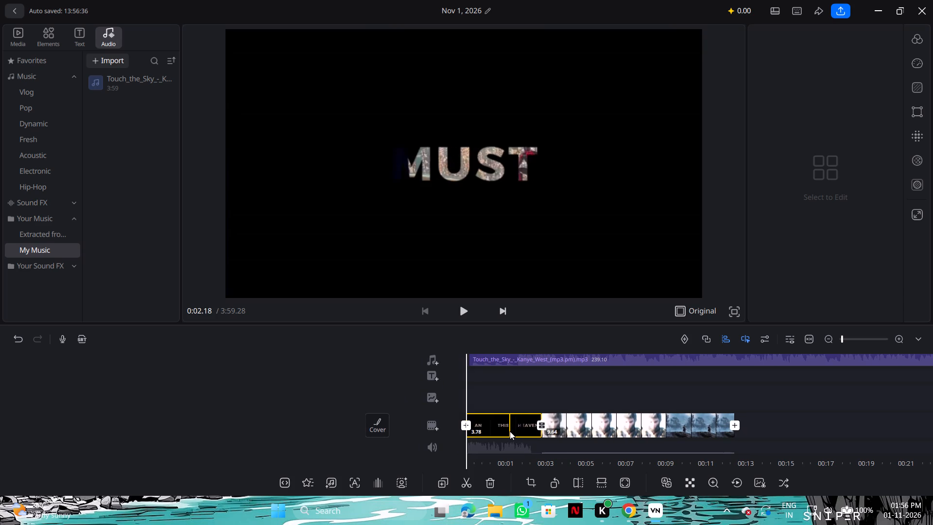
{"action": "scroll", "coordinate": [510, 431], "scroll_direction": "right", "scroll_amount": 1}
{"action": "left_click", "coordinate": [456, 307]}
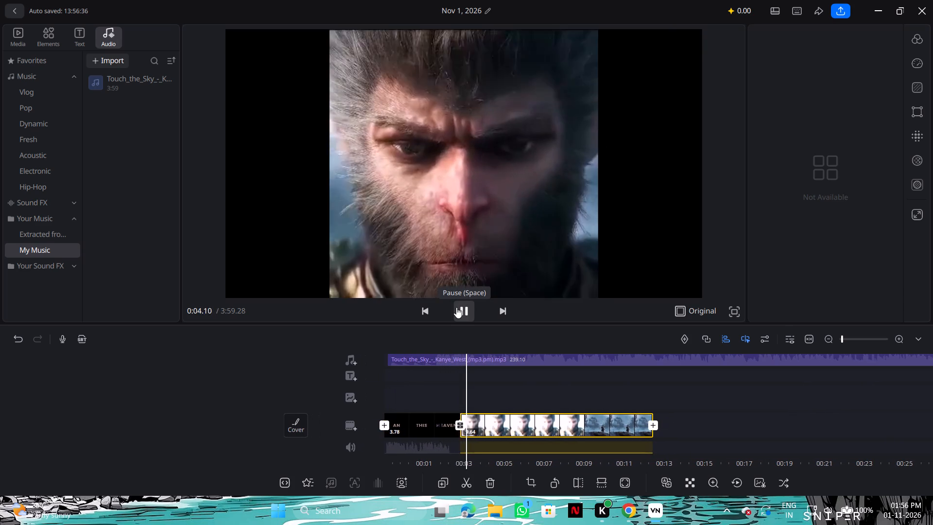
{"action": "left_click", "coordinate": [456, 307]}
Trim the song's start to the join with the gameplay clip, leaving a song length of about 235.50 seconds.
{"action": "left_click", "coordinate": [468, 360]}
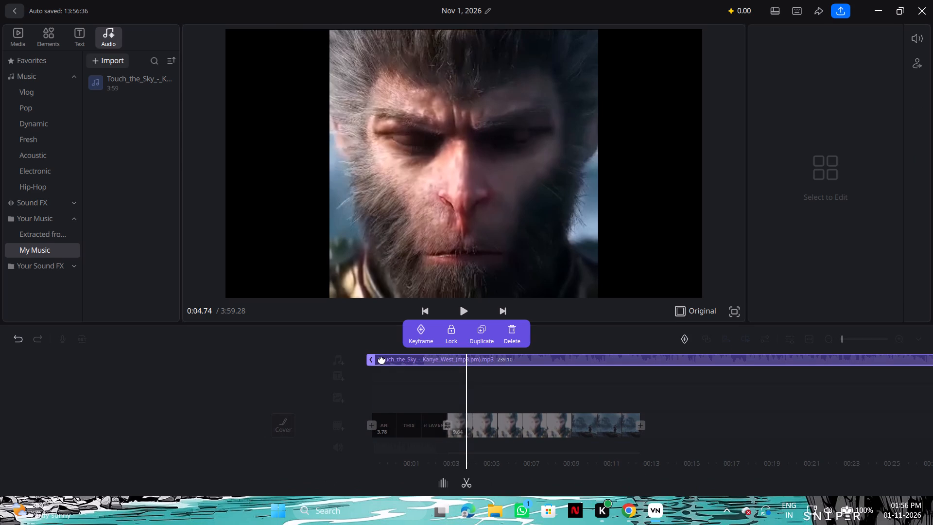
{"action": "left_click_drag", "start_coordinate": [373, 358], "coordinate": [440, 359]}
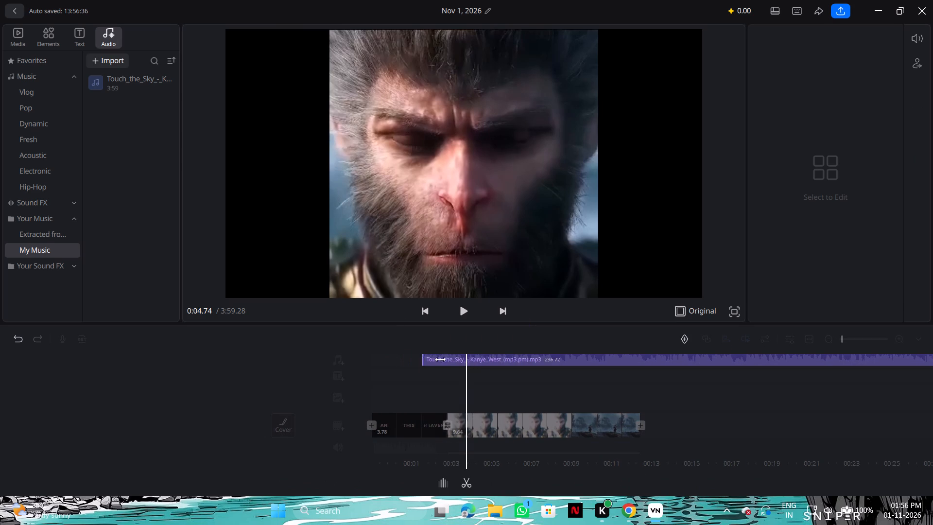
{"action": "left_click_drag", "start_coordinate": [440, 359], "coordinate": [466, 361]}
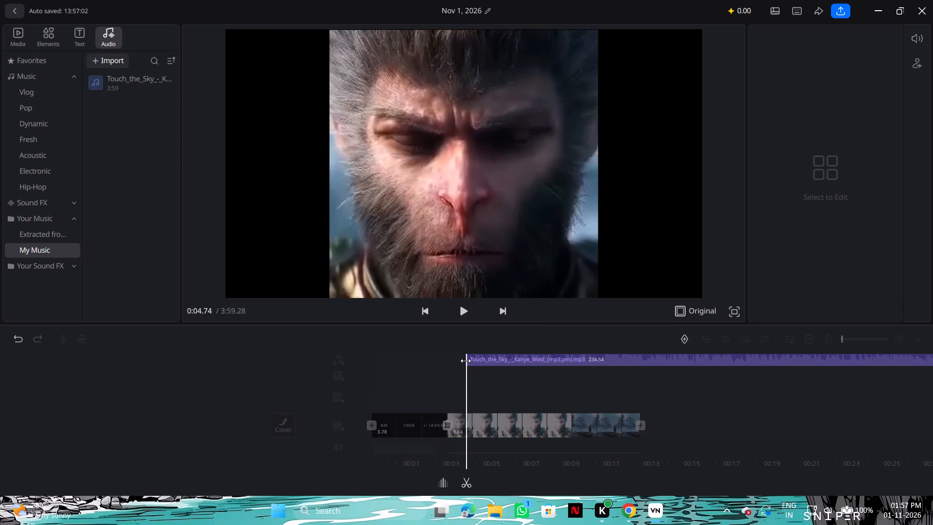
{"action": "left_click_drag", "start_coordinate": [466, 361], "coordinate": [444, 360]}
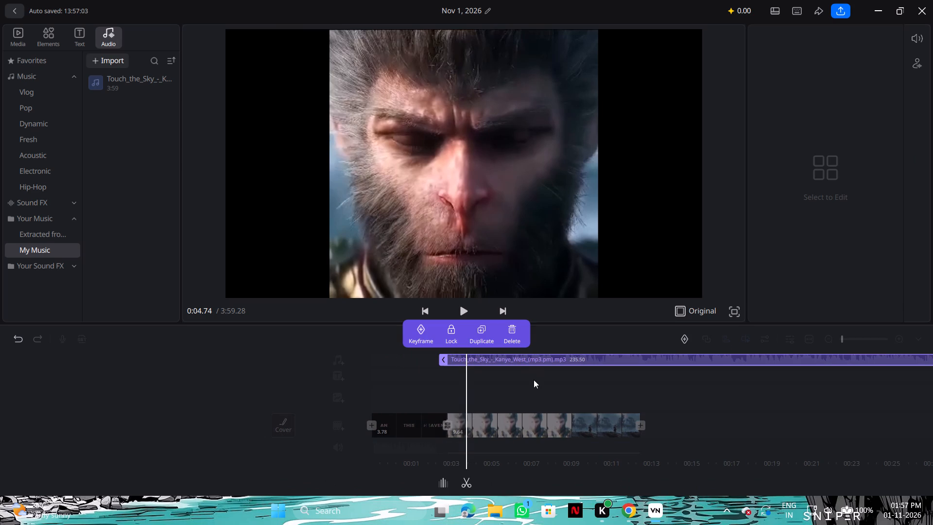
Play the video from the trimmed start of the song to check how the music comes in.
{"action": "scroll", "coordinate": [534, 380], "scroll_direction": "right", "scroll_amount": 2}
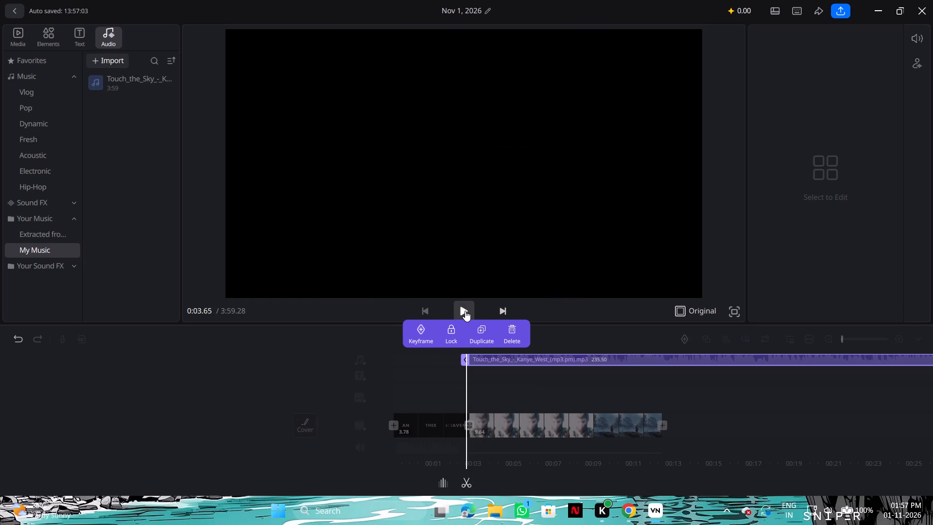
{"action": "left_click", "coordinate": [465, 311]}
{"action": "left_click", "coordinate": [465, 311]}
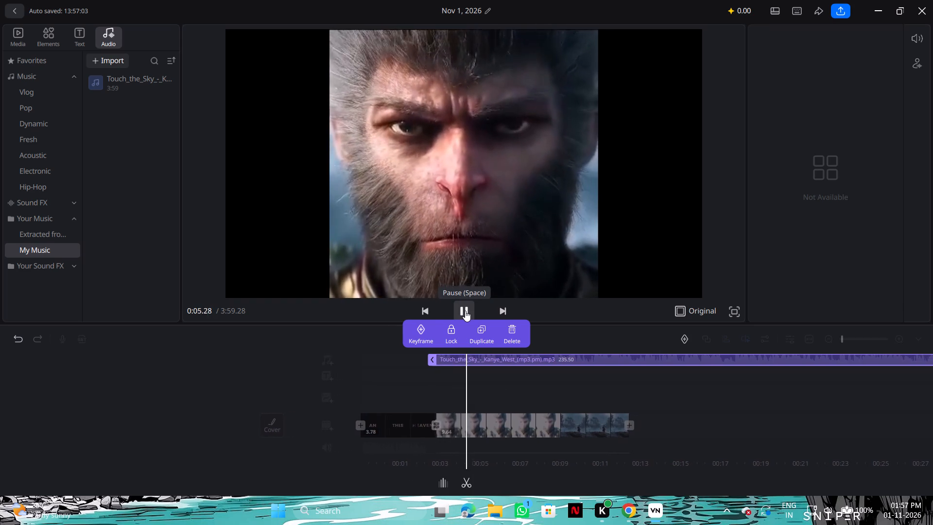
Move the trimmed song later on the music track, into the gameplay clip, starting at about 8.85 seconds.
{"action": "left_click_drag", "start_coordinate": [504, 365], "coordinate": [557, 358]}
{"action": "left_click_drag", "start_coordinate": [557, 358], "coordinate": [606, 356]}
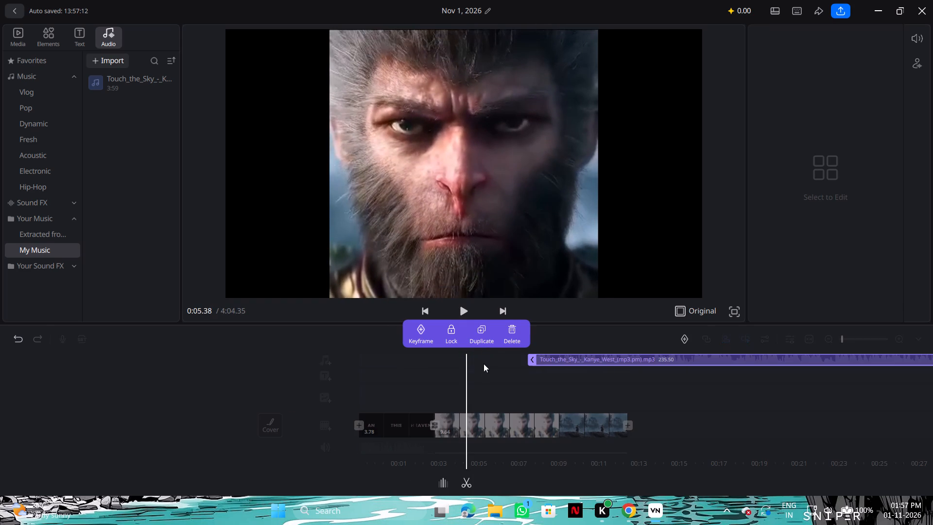
Move the trimmed song earlier on the music track so it starts within the text intro at about 2.5 seconds.
{"action": "left_click", "coordinate": [430, 359]}
{"action": "left_click", "coordinate": [482, 359]}
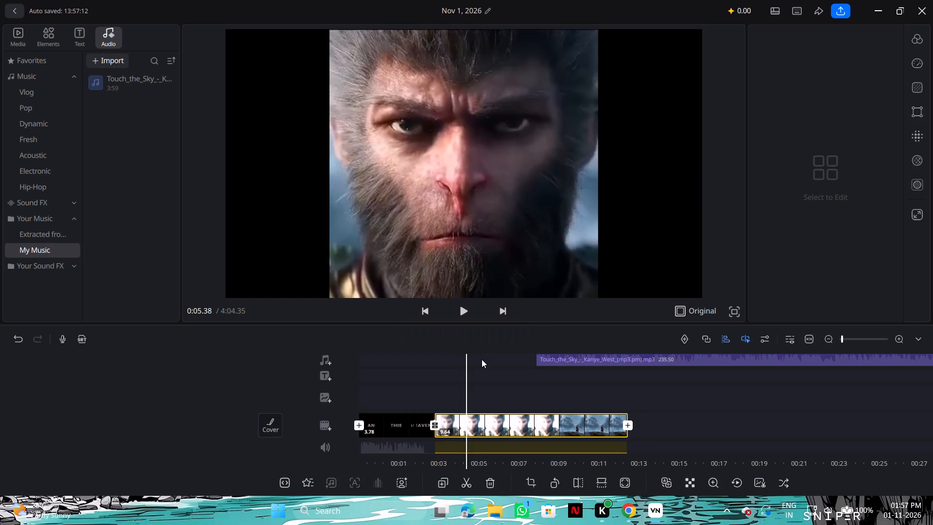
{"action": "left_click", "coordinate": [557, 380]}
{"action": "left_click", "coordinate": [538, 357]}
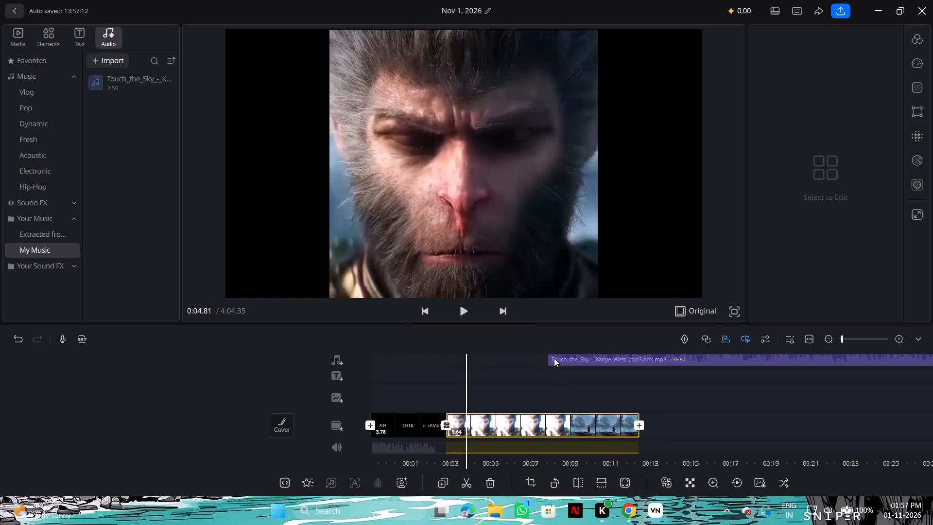
{"action": "double_click", "coordinate": [554, 358]}
{"action": "left_click_drag", "start_coordinate": [551, 360], "coordinate": [475, 358]}
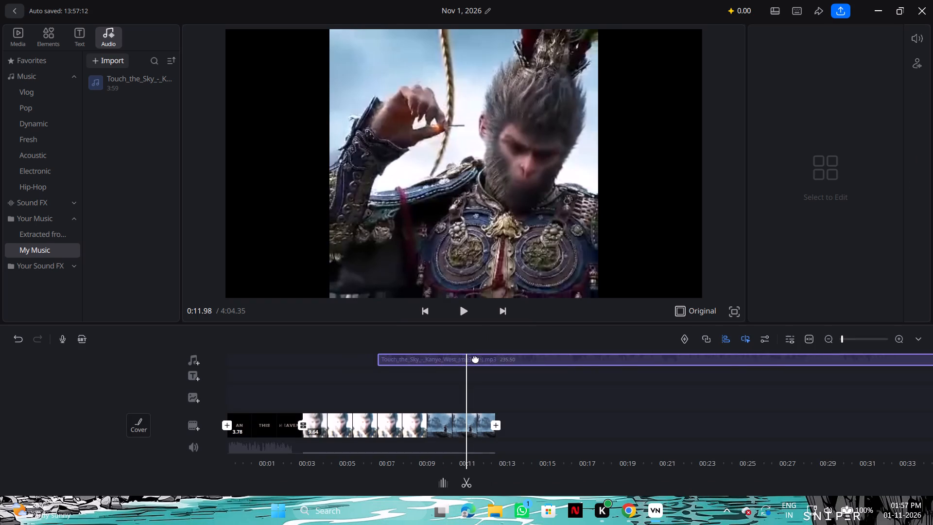
{"action": "left_click_drag", "start_coordinate": [475, 358], "coordinate": [466, 359]}
{"action": "left_click_drag", "start_coordinate": [487, 362], "coordinate": [446, 362]}
{"action": "left_click", "coordinate": [356, 389]}
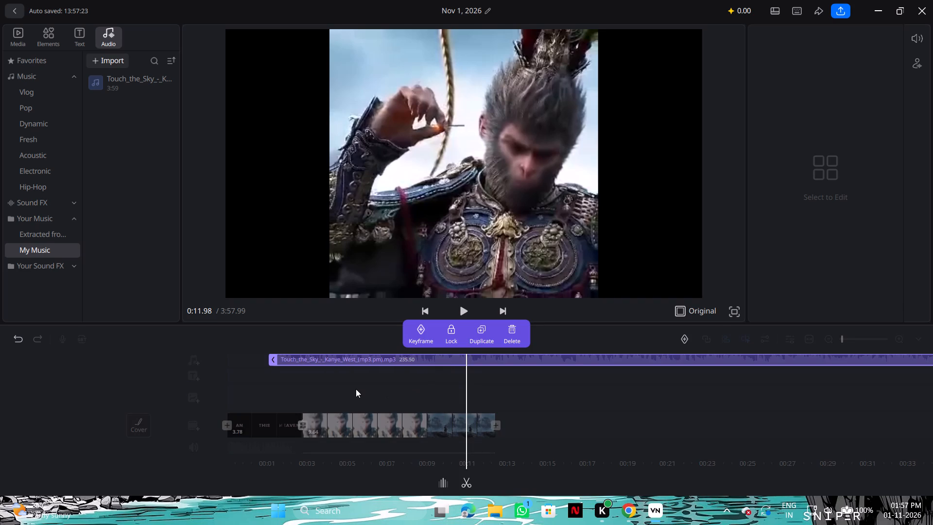
Restore the text intro's audio as a separate clip on the audio track above the song.
{"action": "scroll", "coordinate": [431, 381], "scroll_direction": "right", "scroll_amount": 4}
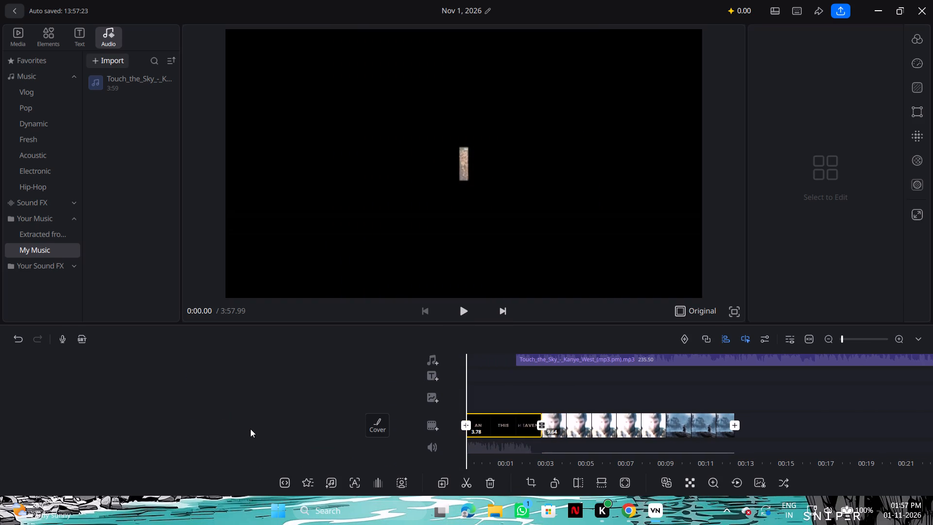
{"action": "double_click", "coordinate": [250, 429]}
{"action": "left_click", "coordinate": [280, 427]}
{"action": "double_click", "coordinate": [280, 427]}
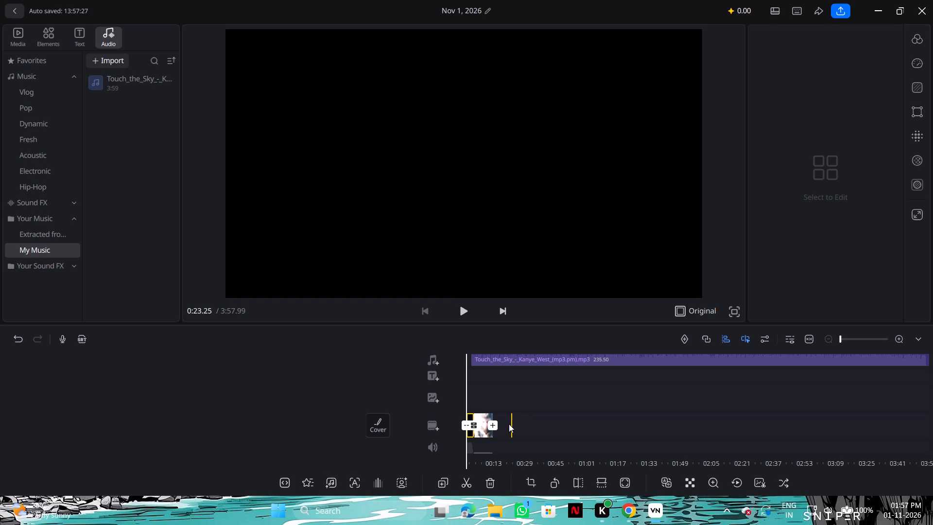
{"action": "left_click", "coordinate": [333, 481]}
{"action": "left_click", "coordinate": [330, 479]}
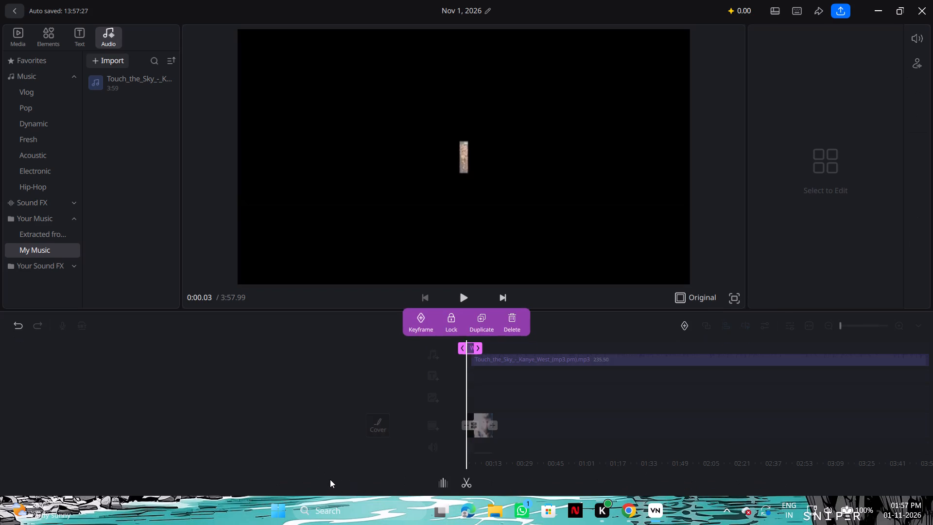
Play the video from the start into the gameplay clip to check the restored intro audio against the song.
{"action": "left_click", "coordinate": [458, 305]}
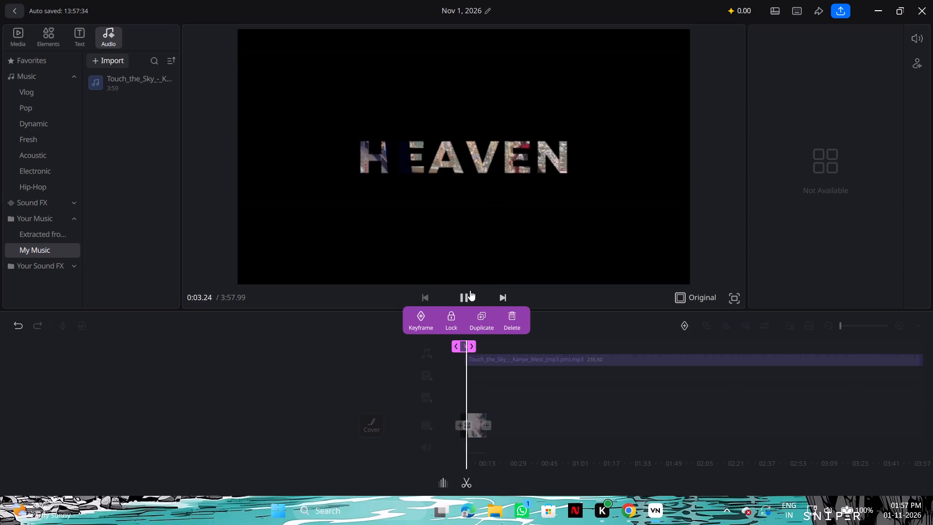
{"action": "left_click", "coordinate": [466, 293]}
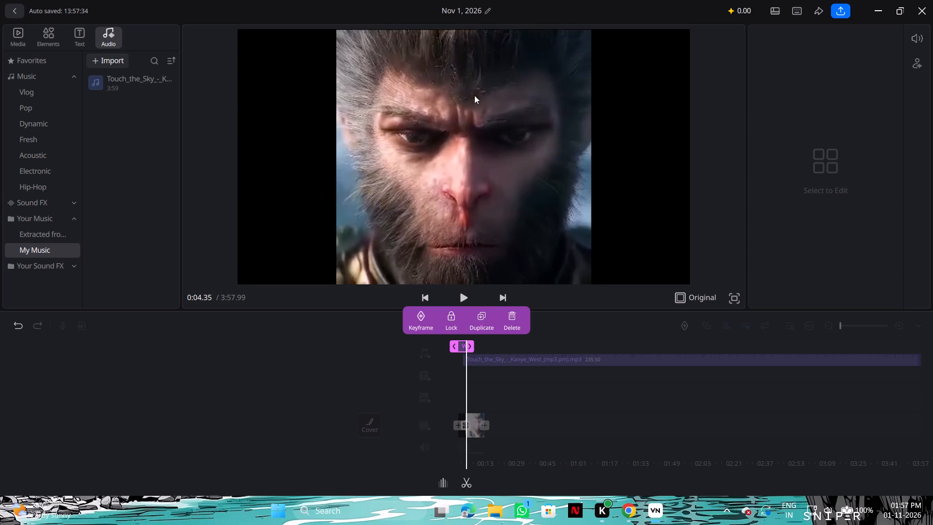
Leave the editor for the project overview and reopen the Nov 1, 2026 project.
{"action": "left_click", "coordinate": [17, 10]}
{"action": "left_click", "coordinate": [17, 10]}
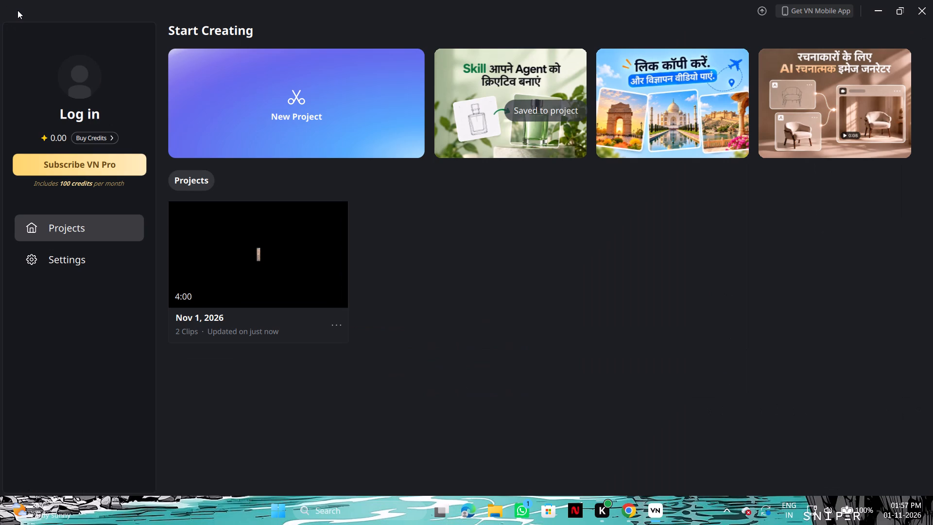
{"action": "triple_click", "coordinate": [17, 10]}
{"action": "left_click", "coordinate": [17, 10]}
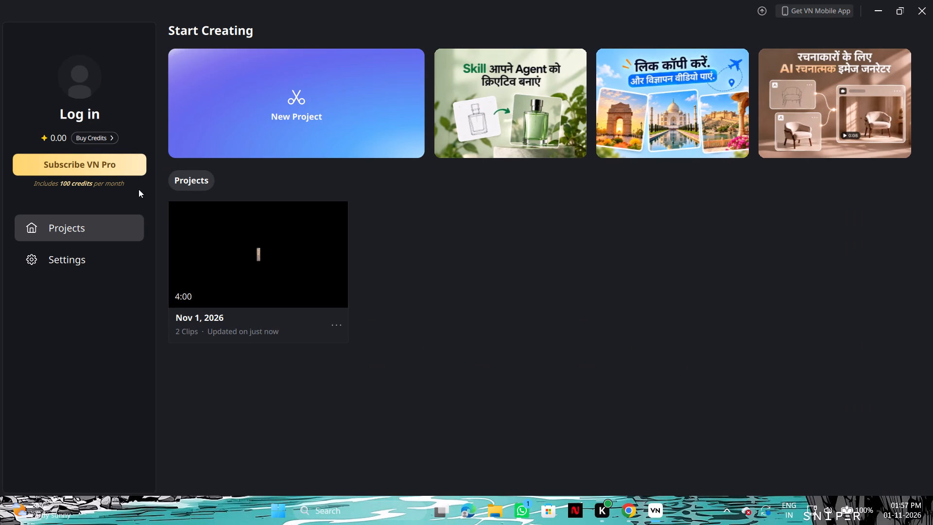
{"action": "double_click", "coordinate": [246, 254]}
{"action": "left_click", "coordinate": [337, 322]}
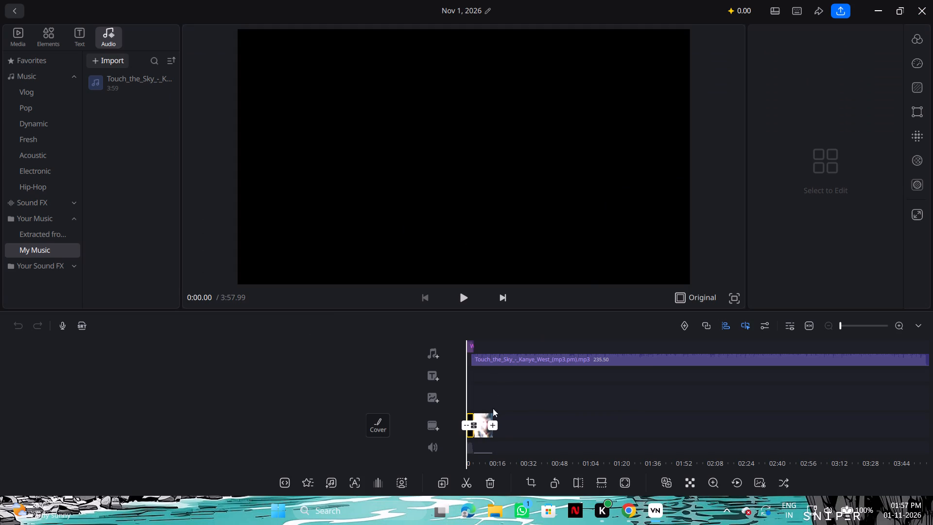
Select the text intro clip and play it from its end at about 3.78 seconds.
{"action": "left_click", "coordinate": [473, 425]}
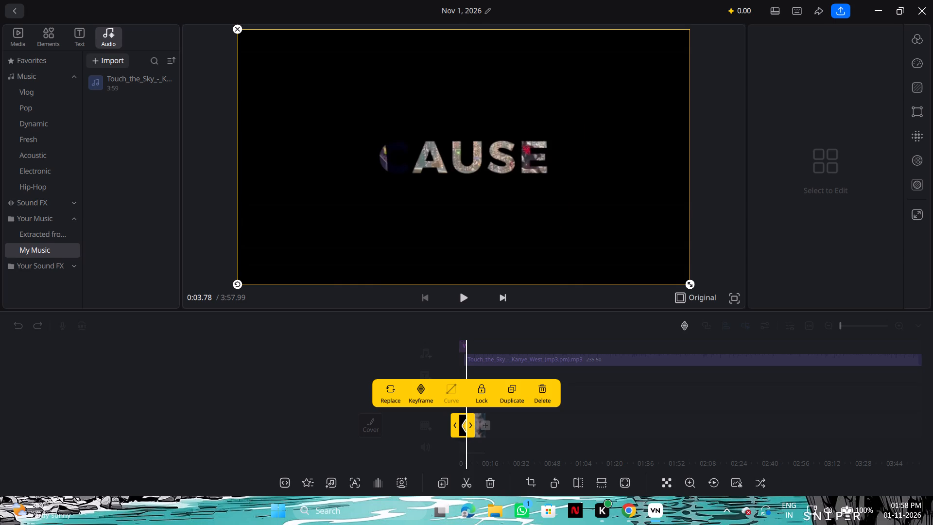
{"action": "left_click", "coordinate": [462, 296]}
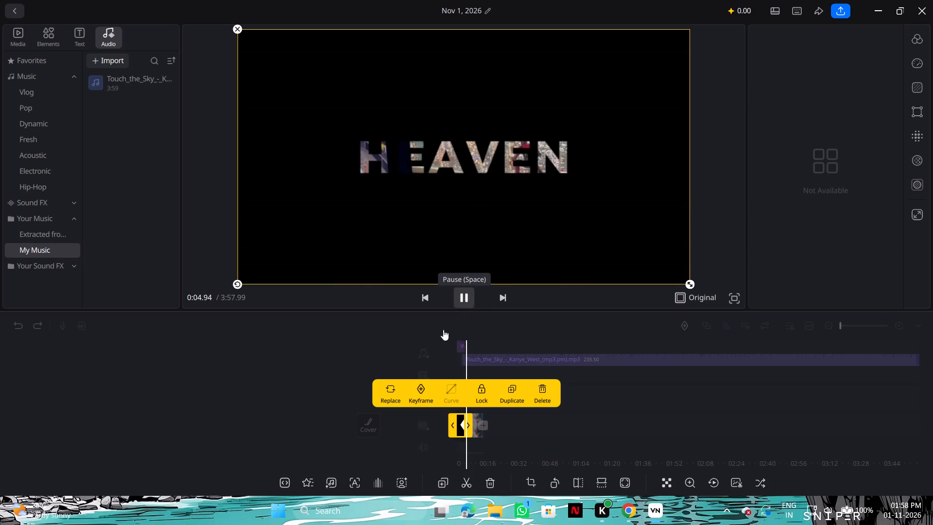
Extend the end of the text intro clip on the main track to a length of 13.63 seconds.
{"action": "left_click_drag", "start_coordinate": [472, 424], "coordinate": [499, 427]}
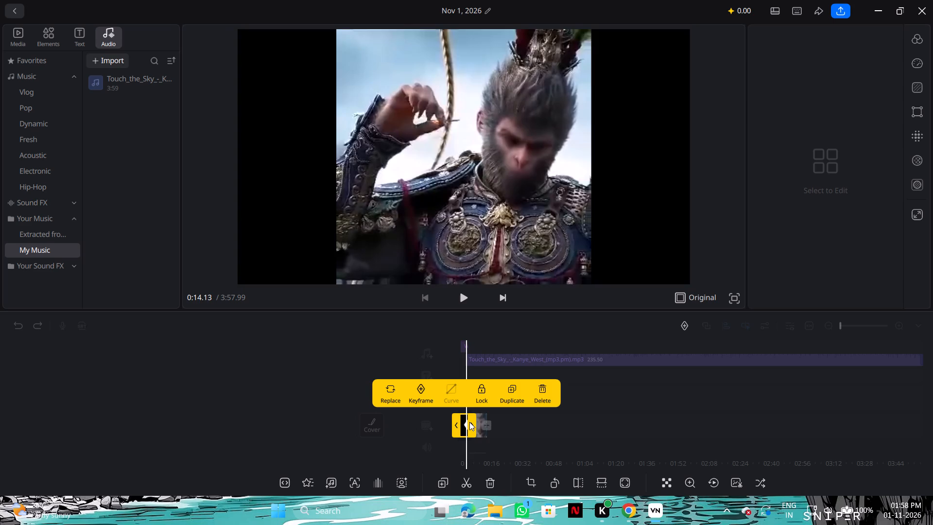
{"action": "left_click_drag", "start_coordinate": [469, 422], "coordinate": [523, 424]}
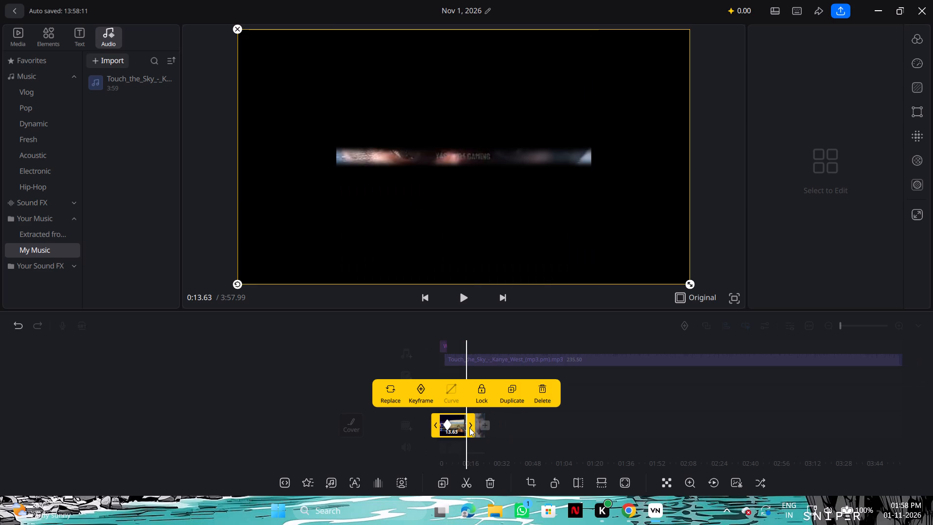
{"action": "left_click_drag", "start_coordinate": [489, 427], "coordinate": [525, 427]}
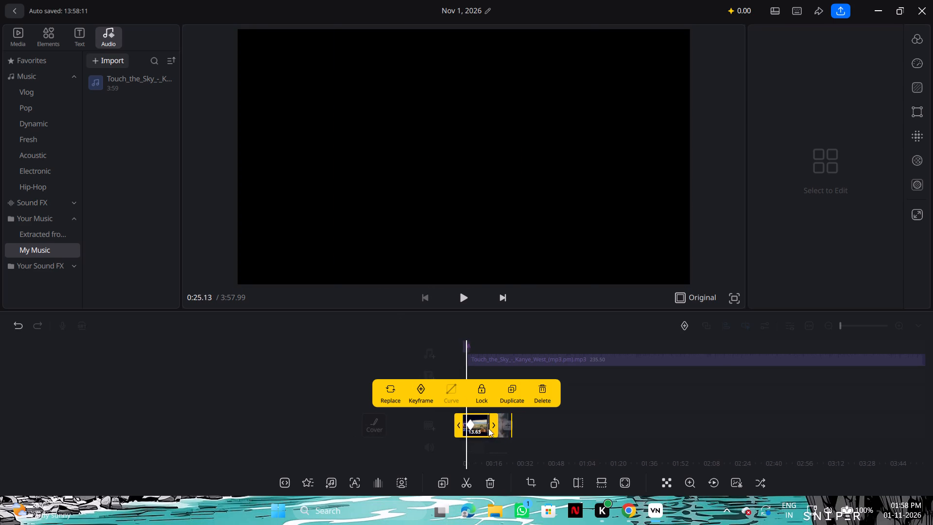
Move the keyframe on the extended text intro clip to a later point near the clip's end.
{"action": "left_click_drag", "start_coordinate": [468, 426], "coordinate": [483, 431]}
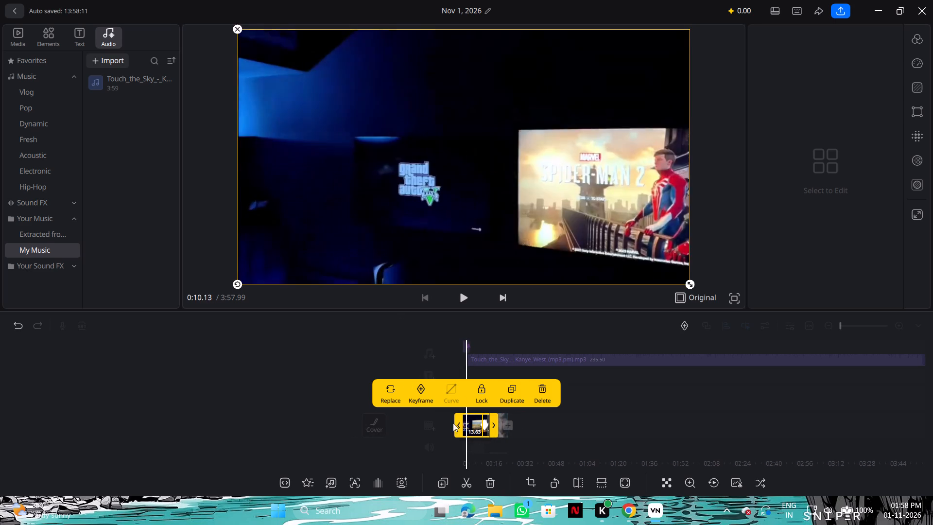
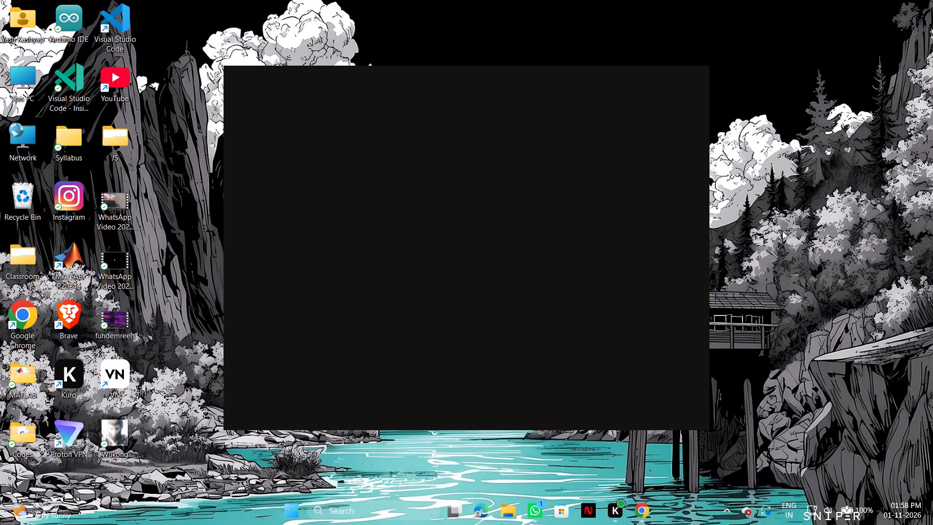
Restart the graphics driver and refresh the desktop.
{"action": "left_click", "coordinate": [748, 283]}
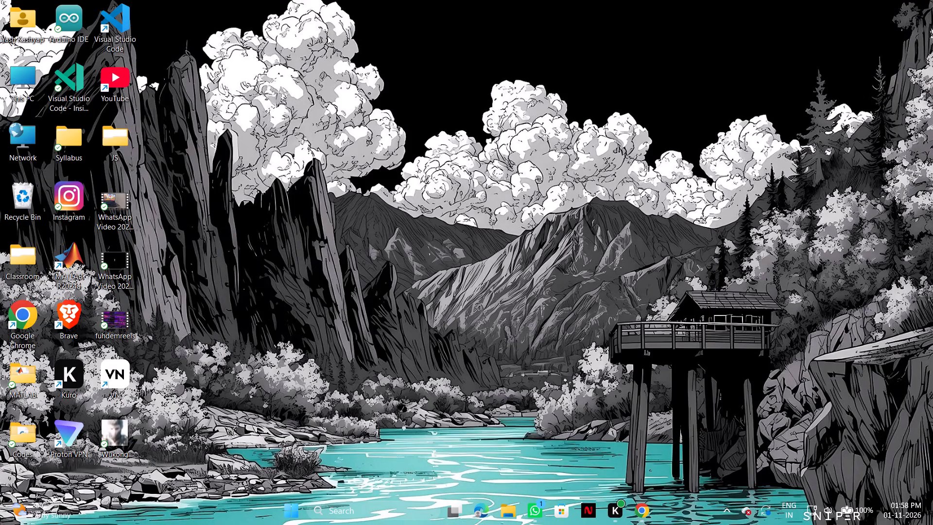
{"action": "right_click", "coordinate": [382, 94]}
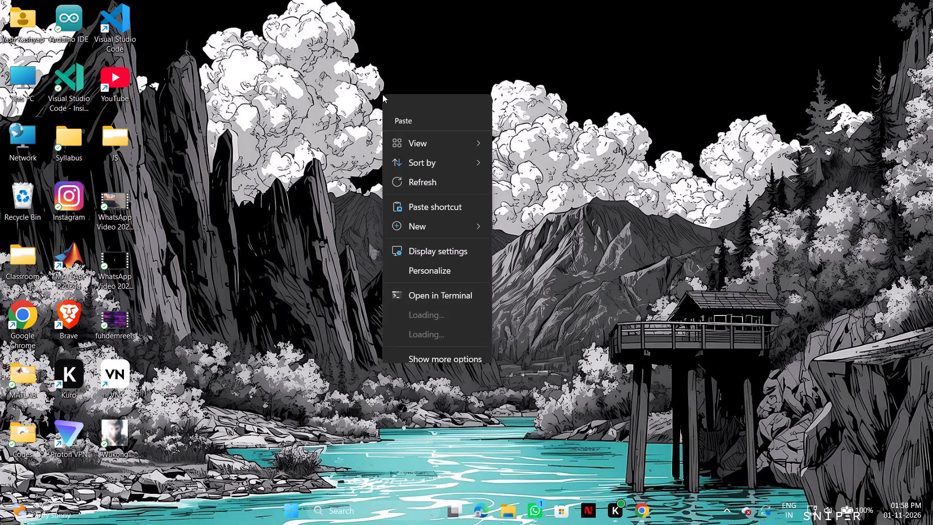
{"action": "right_click", "coordinate": [413, 107]}
{"action": "left_click", "coordinate": [426, 181]}
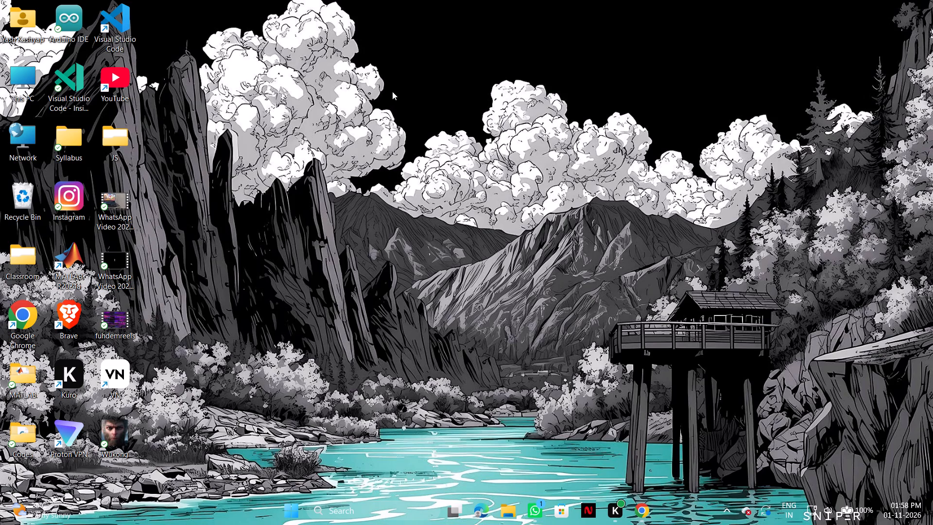
{"action": "key", "text": "ctrl+shift+super+b"}
{"action": "right_click", "coordinate": [401, 164]}
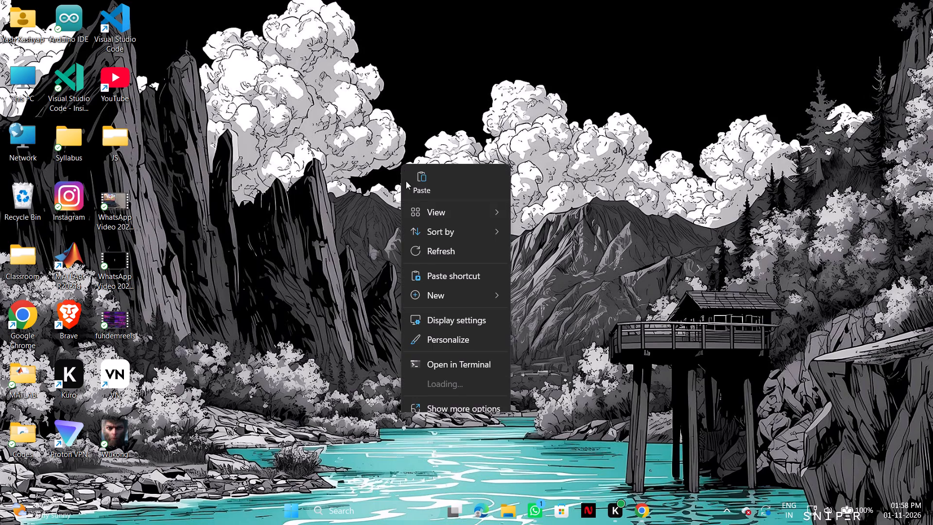
{"action": "left_click", "coordinate": [442, 245]}
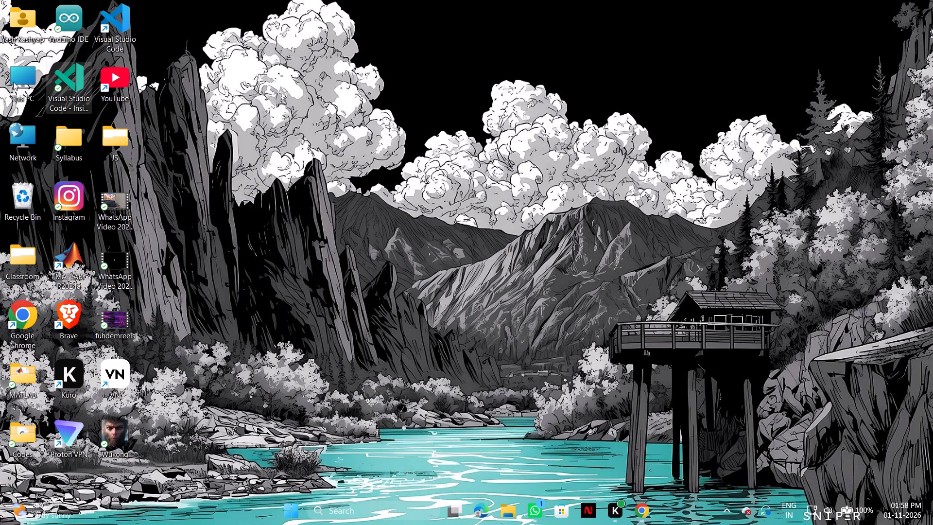
Run the VN installer from the Downloads folder and update VN to version 0.5.2.240.
{"action": "double_click", "coordinate": [19, 80]}
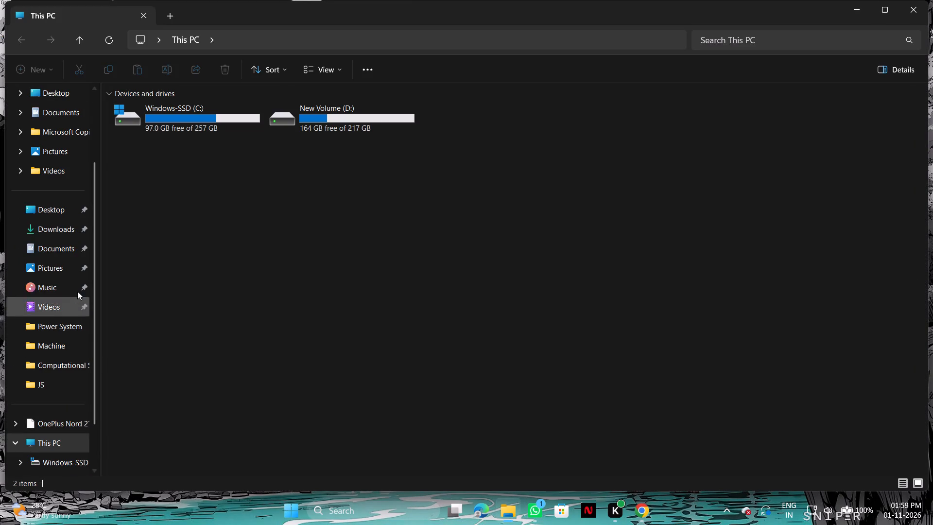
{"action": "left_click", "coordinate": [74, 229]}
{"action": "double_click", "coordinate": [167, 123]}
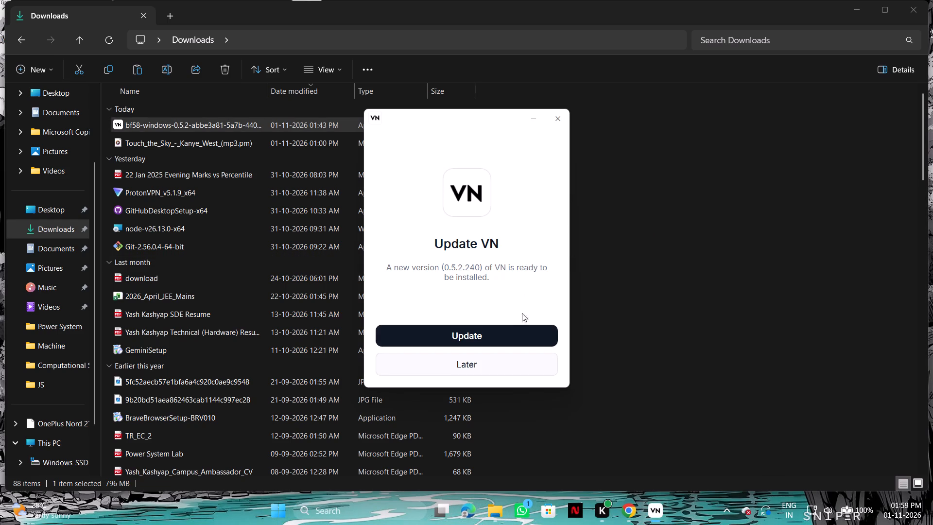
{"action": "left_click", "coordinate": [486, 330]}
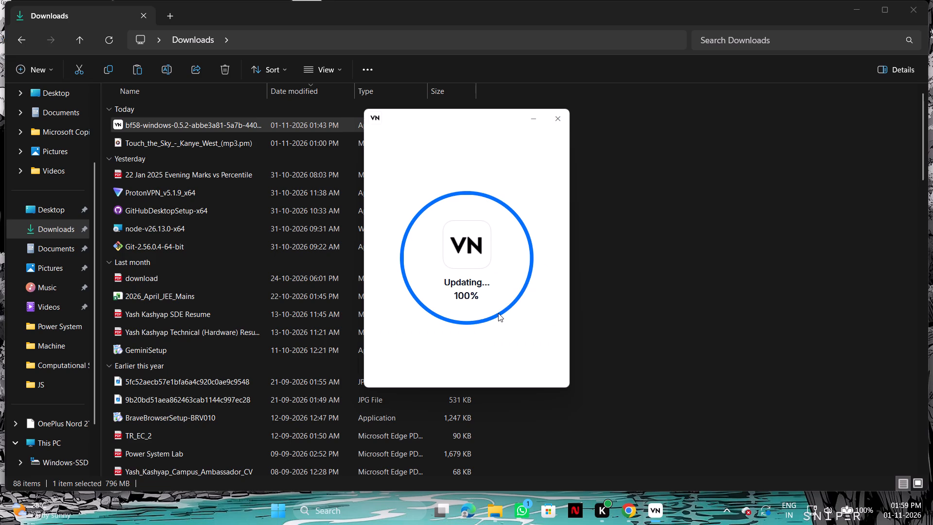
{"action": "left_click", "coordinate": [472, 340]}
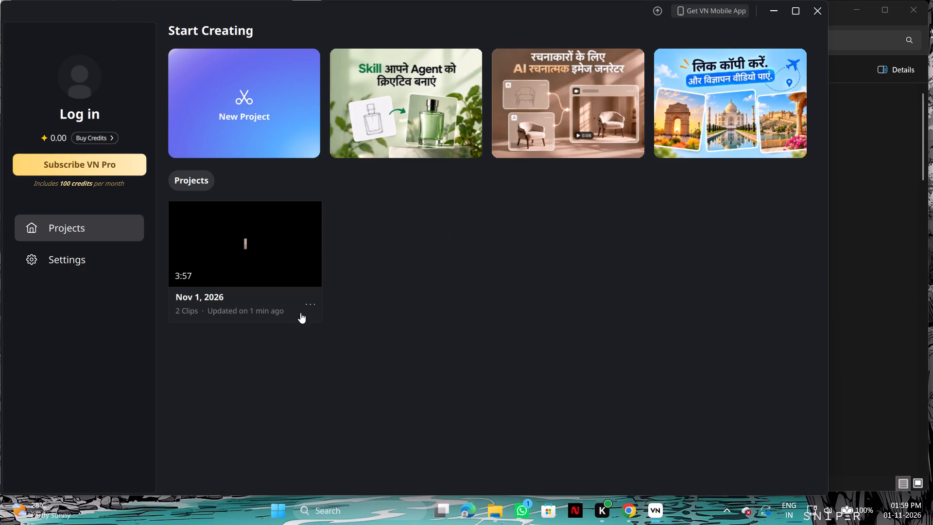
Delete the Nov 1, 2026 project from the project overview.
{"action": "left_click", "coordinate": [312, 304]}
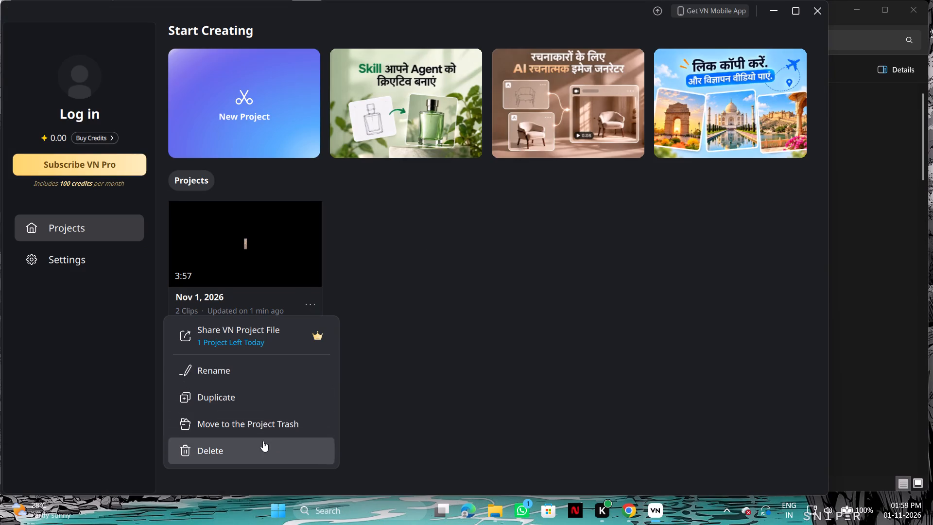
{"action": "left_click", "coordinate": [263, 441]}
{"action": "left_click", "coordinate": [503, 263]}
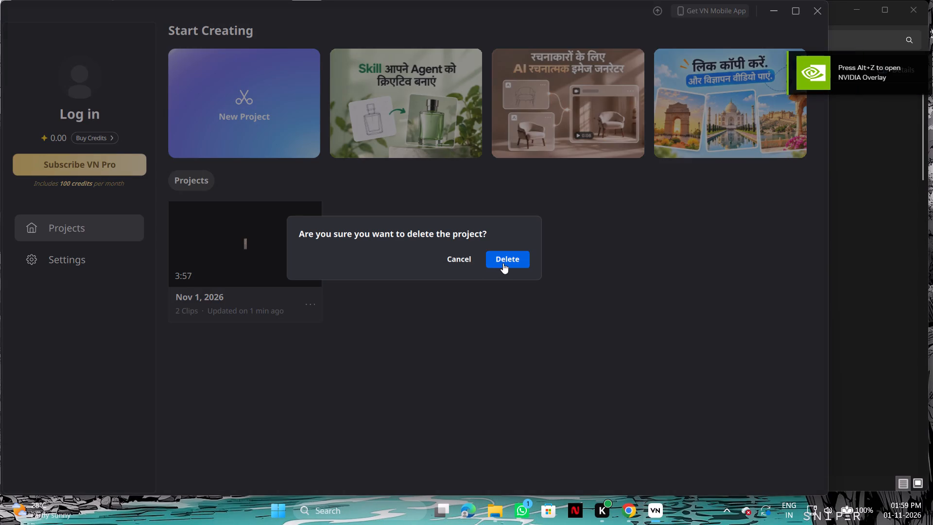
{"action": "left_click", "coordinate": [79, 227]}
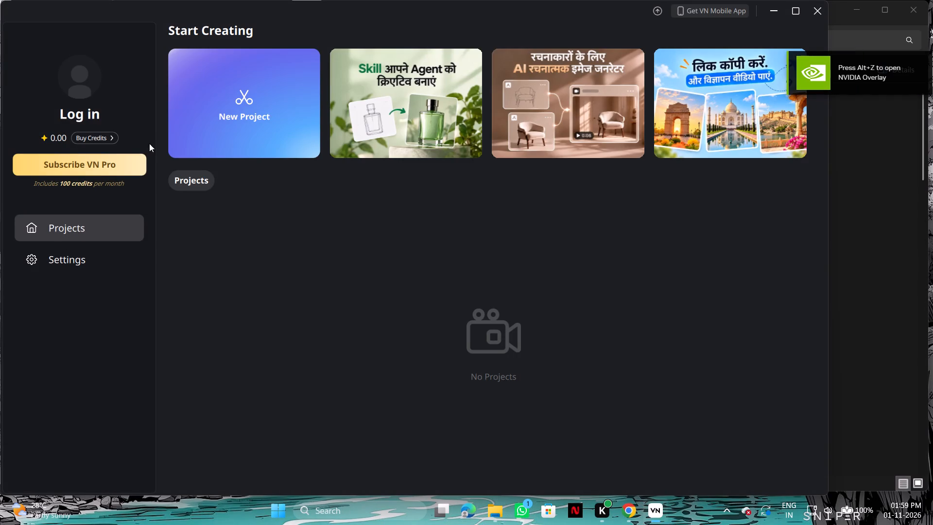
Create a new project and place the 13-second text intro clip from the favourite media on the main track.
{"action": "left_click", "coordinate": [261, 103]}
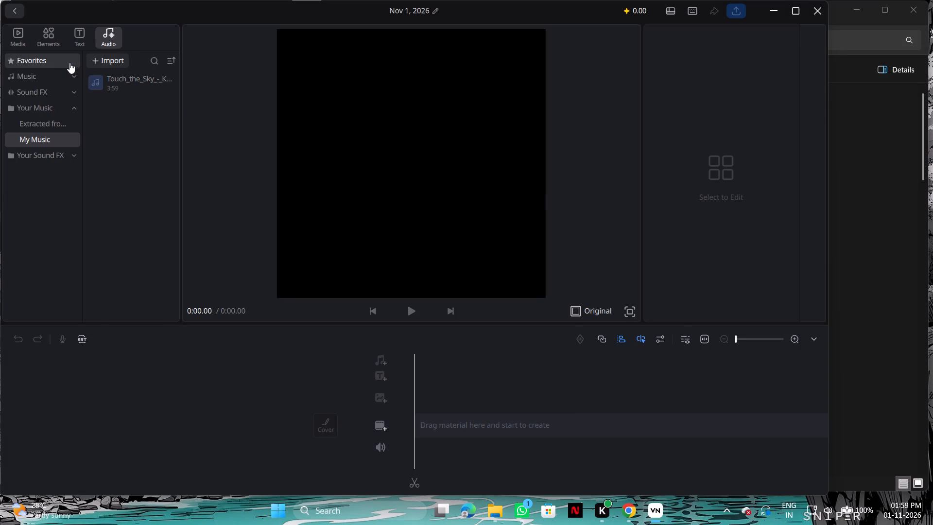
{"action": "left_click", "coordinate": [24, 36]}
{"action": "left_click", "coordinate": [106, 100]}
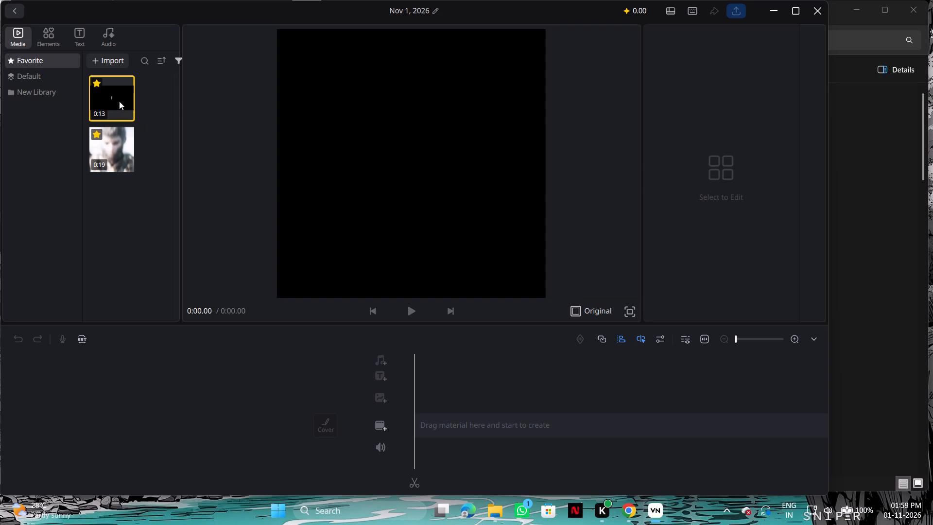
{"action": "left_click_drag", "start_coordinate": [109, 94], "coordinate": [448, 445]}
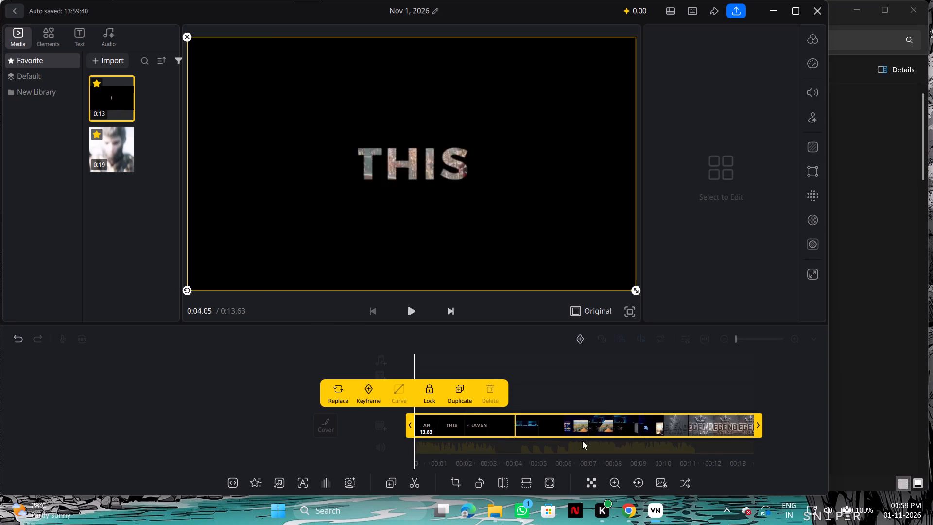
Trim the end of the text intro clip to a length of 3.94 seconds and play it.
{"action": "left_click_drag", "start_coordinate": [757, 430], "coordinate": [515, 414]}
{"action": "left_click", "coordinate": [412, 315]}
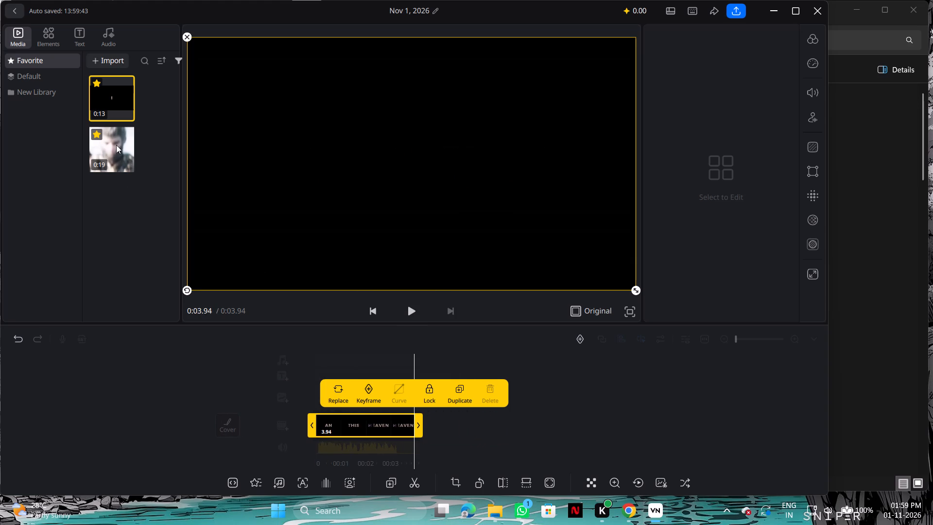
Add the 19-second gameplay clip to the main track directly after the text intro and play across the join.
{"action": "left_click_drag", "start_coordinate": [116, 145], "coordinate": [529, 441]}
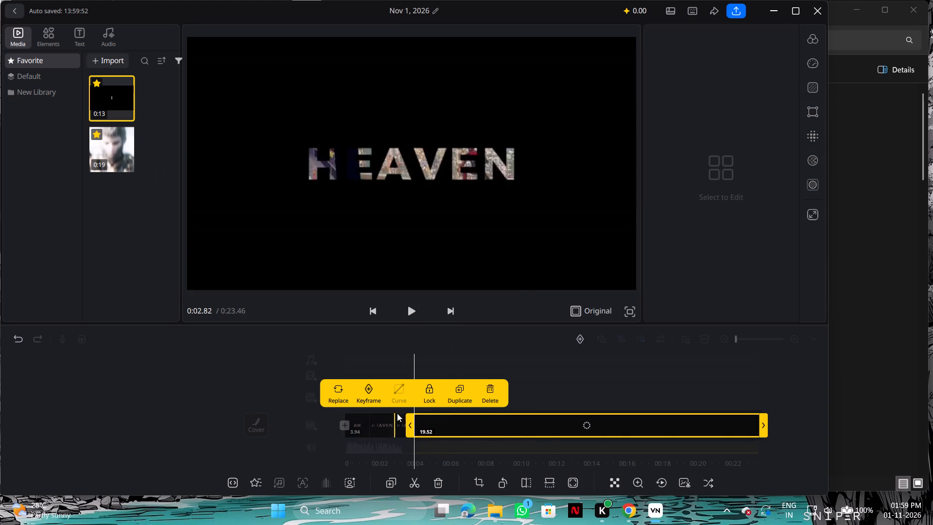
{"action": "left_click", "coordinate": [413, 310]}
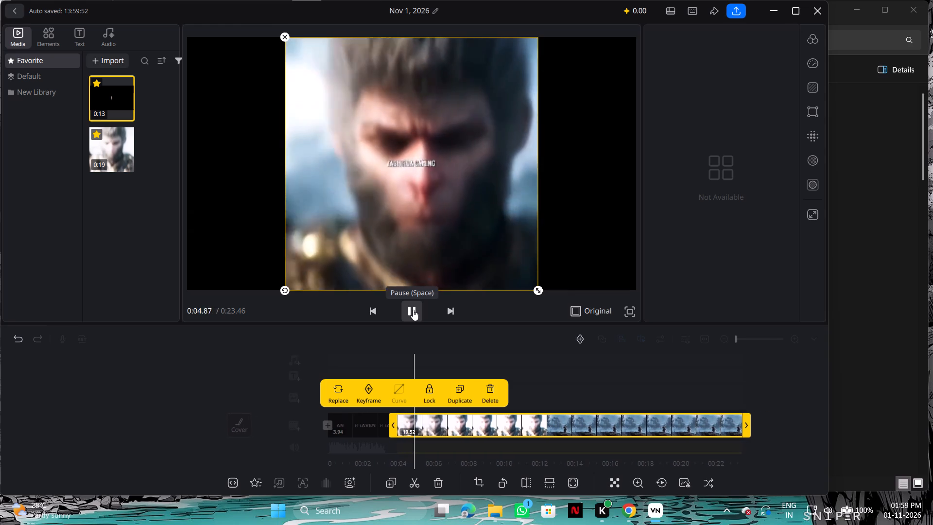
Trim the start of the gameplay clip in stages to a length of 16.63 seconds, previewing the cut in between.
{"action": "left_click", "coordinate": [366, 424]}
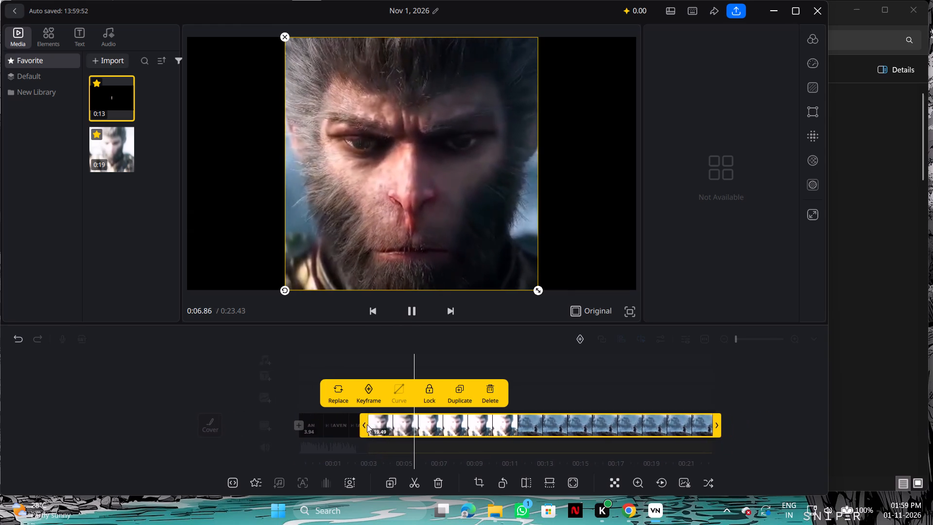
{"action": "left_click", "coordinate": [394, 426]}
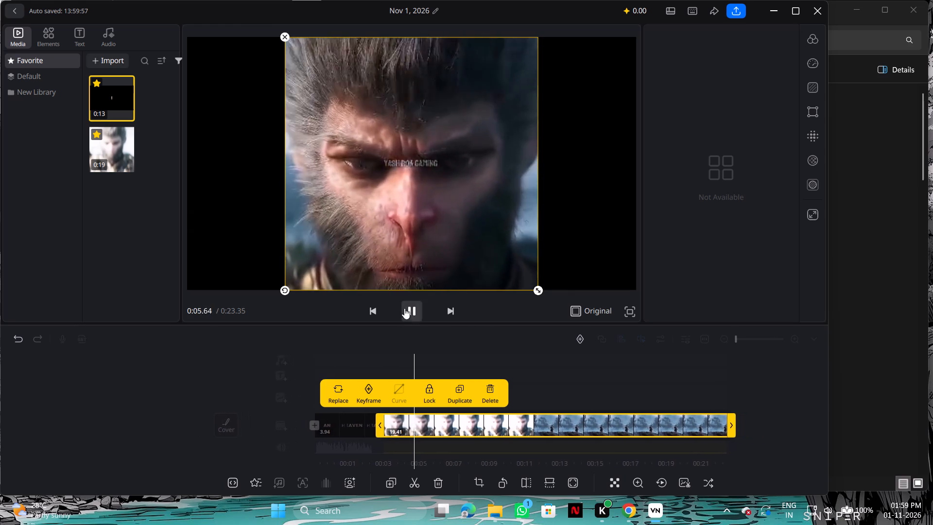
{"action": "left_click", "coordinate": [411, 312]}
{"action": "left_click_drag", "start_coordinate": [371, 424], "coordinate": [376, 424]}
{"action": "left_click_drag", "start_coordinate": [408, 426], "coordinate": [424, 428]}
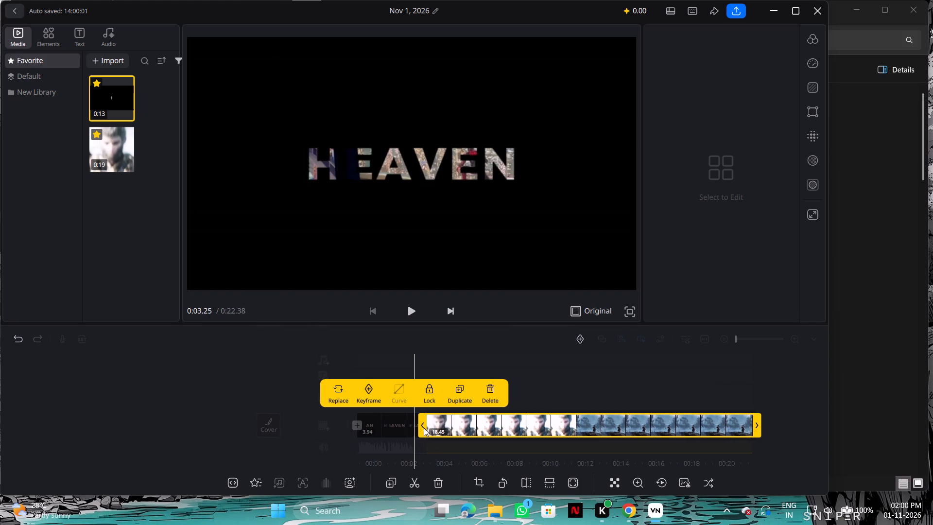
{"action": "left_click_drag", "start_coordinate": [424, 428], "coordinate": [424, 428]}
{"action": "left_click", "coordinate": [410, 315]}
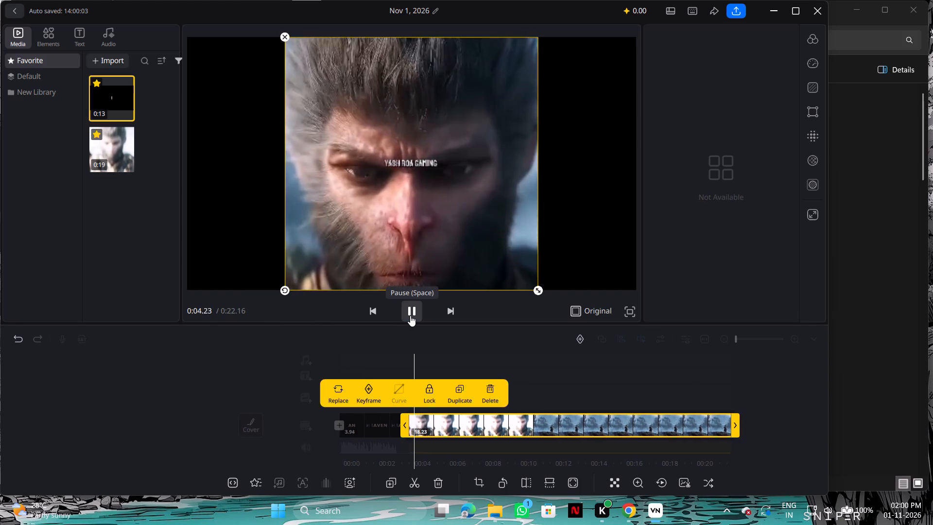
{"action": "left_click", "coordinate": [410, 315]}
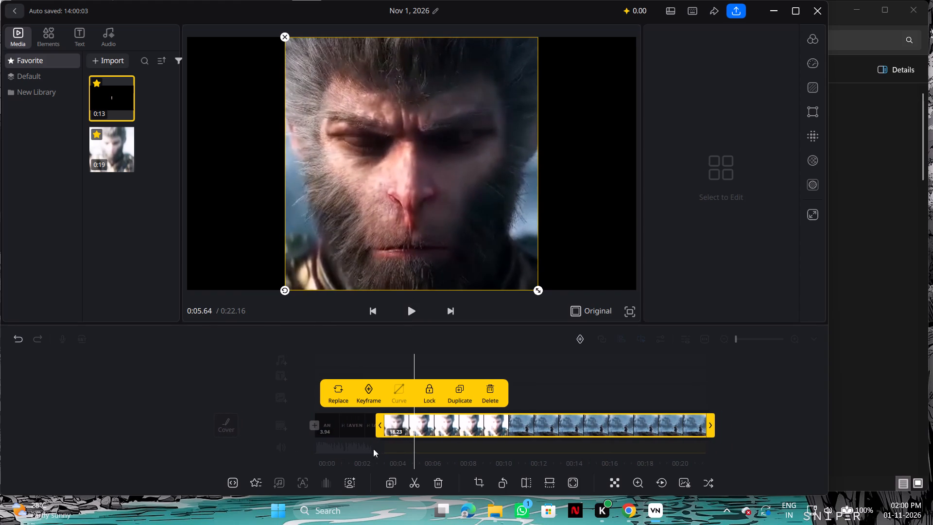
{"action": "left_click_drag", "start_coordinate": [380, 427], "coordinate": [399, 427]}
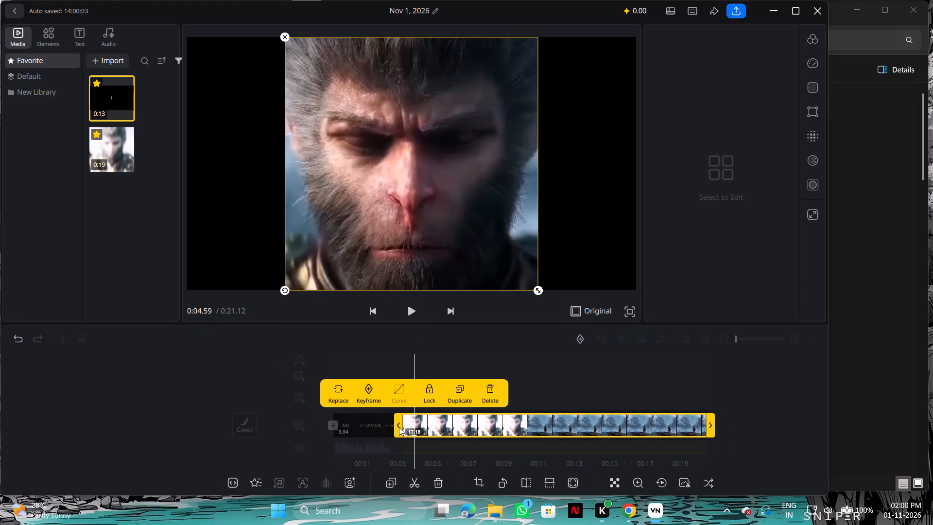
{"action": "left_click_drag", "start_coordinate": [399, 427], "coordinate": [409, 427]}
Play the gameplay to find the cut point and trim the clip's end to a length of 8.79 seconds.
{"action": "left_click", "coordinate": [414, 314]}
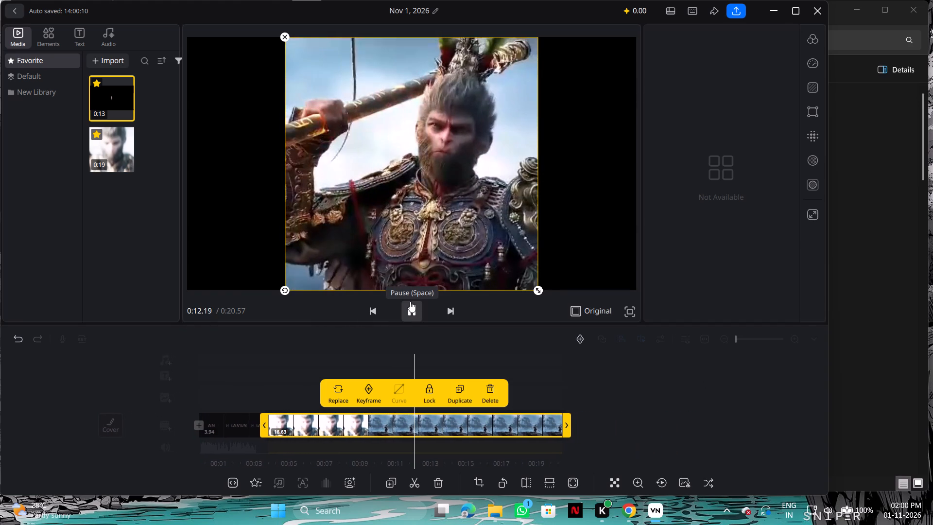
{"action": "left_click", "coordinate": [410, 301]}
{"action": "left_click", "coordinate": [410, 301]}
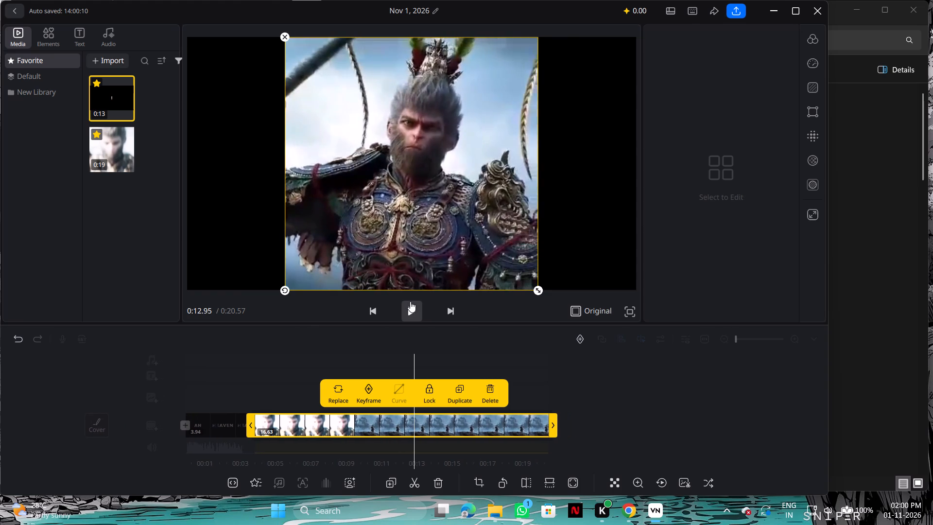
{"action": "left_click_drag", "start_coordinate": [554, 422], "coordinate": [429, 425]}
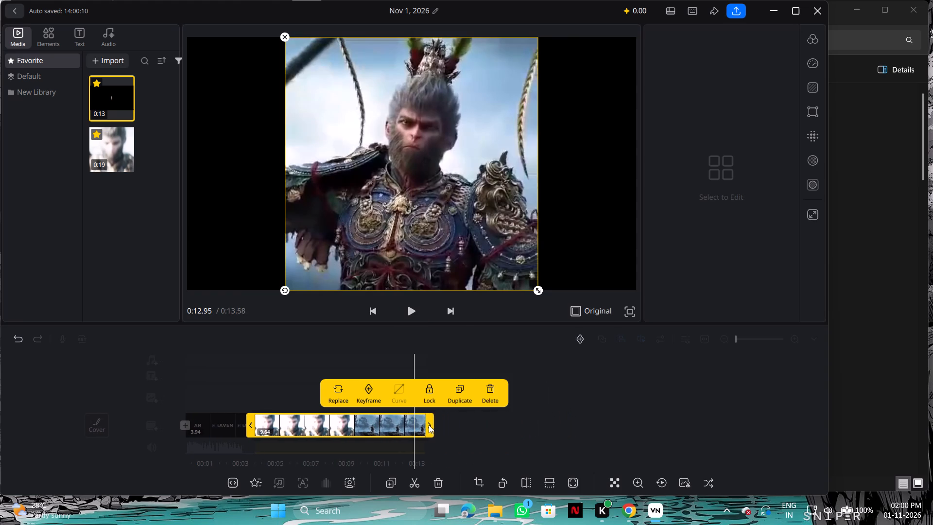
{"action": "left_click_drag", "start_coordinate": [429, 425], "coordinate": [416, 425]}
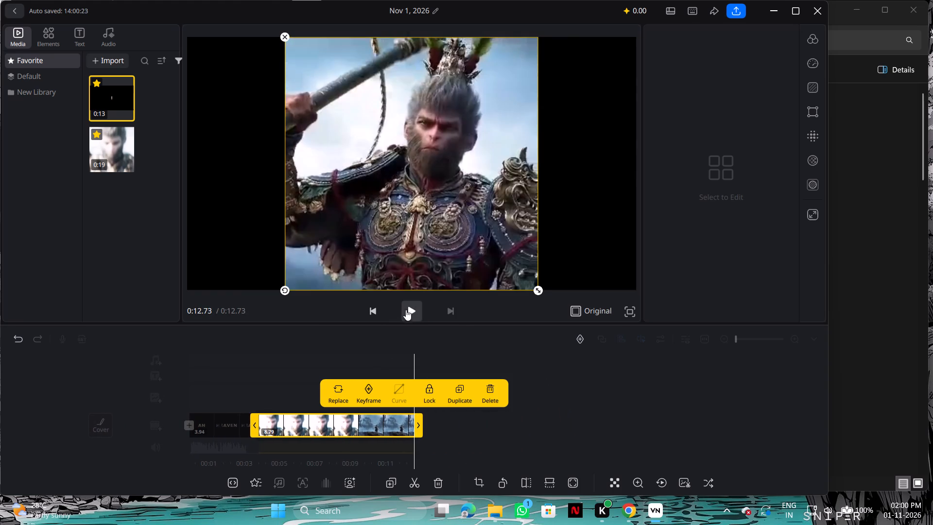
Play the whole edit from the start and extend the end of the gameplay clip to a length of 9.87 seconds.
{"action": "left_click", "coordinate": [408, 308]}
{"action": "left_click", "coordinate": [413, 308]}
{"action": "left_click", "coordinate": [413, 308]}
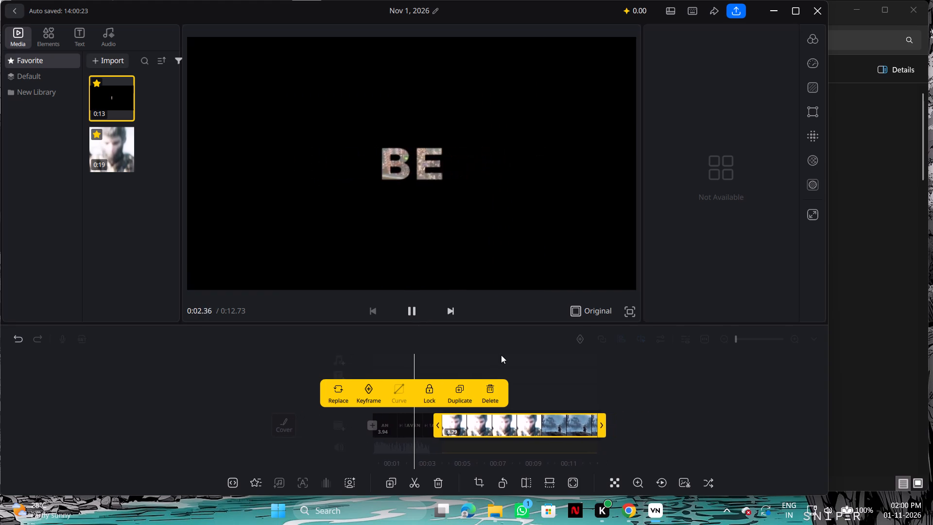
{"action": "left_click", "coordinate": [367, 385]}
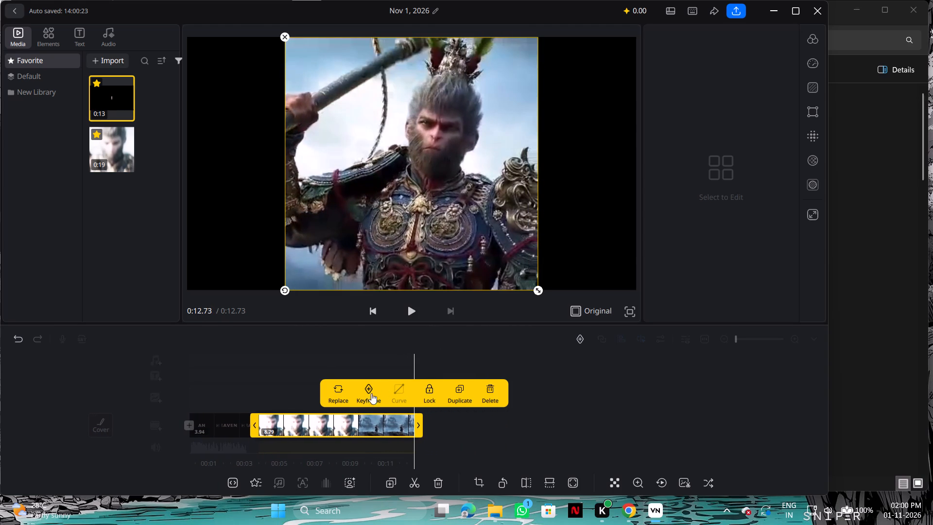
{"action": "left_click_drag", "start_coordinate": [417, 431], "coordinate": [436, 428]}
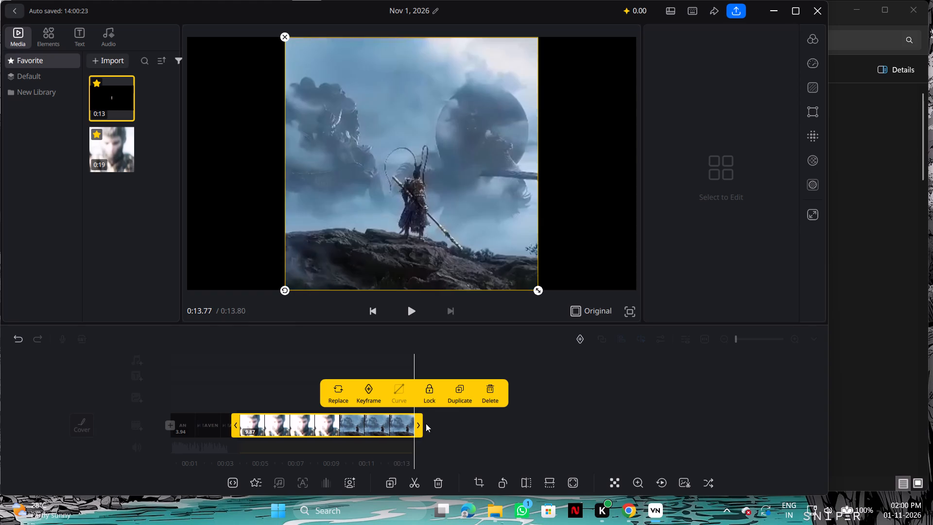
Add the Touch the Sky song to the audio track, starting at about 3.8 seconds, near the start of the gameplay clip.
{"action": "left_click_drag", "start_coordinate": [353, 437], "coordinate": [470, 454]}
{"action": "left_click_drag", "start_coordinate": [476, 454], "coordinate": [487, 454]}
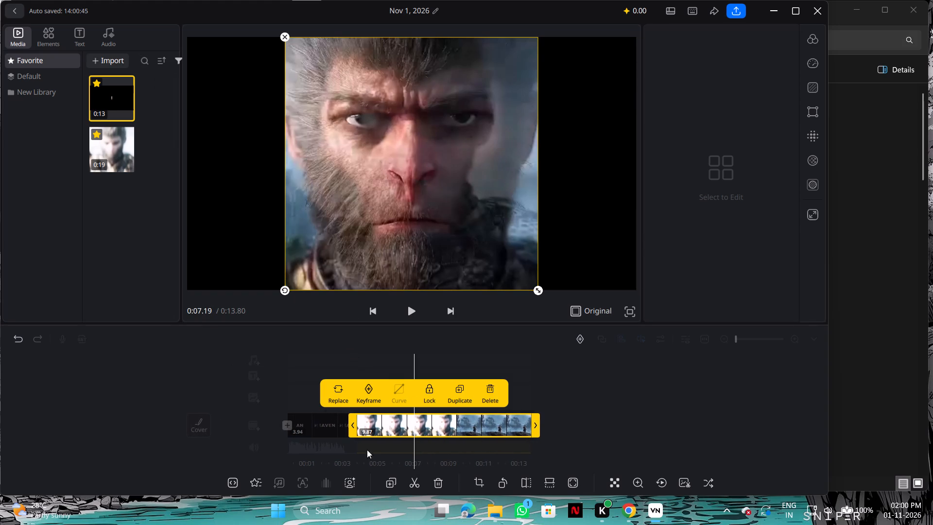
{"action": "left_click", "coordinate": [106, 31]}
{"action": "left_click_drag", "start_coordinate": [106, 77], "coordinate": [209, 223]}
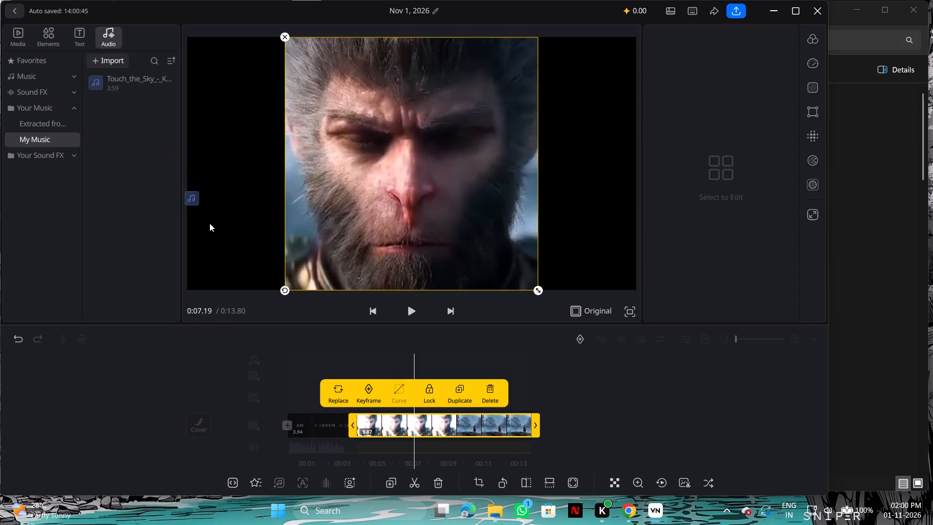
{"action": "left_click_drag", "start_coordinate": [209, 223], "coordinate": [359, 359]}
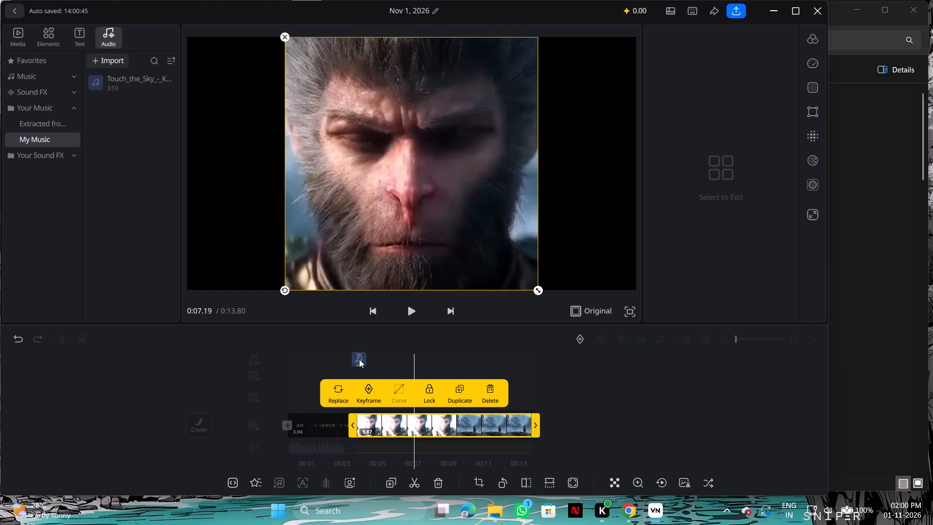
{"action": "left_click_drag", "start_coordinate": [359, 359], "coordinate": [355, 359]}
Preview the edit, trim the song's start to a length of 237.09 seconds, and align it with the start of the gameplay clip.
{"action": "left_click_drag", "start_coordinate": [343, 393], "coordinate": [500, 403]}
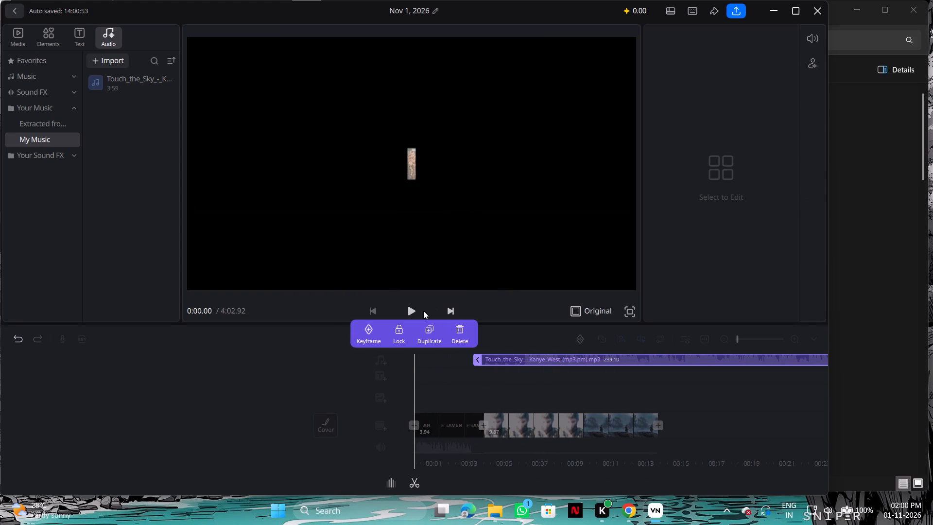
{"action": "left_click", "coordinate": [414, 313]}
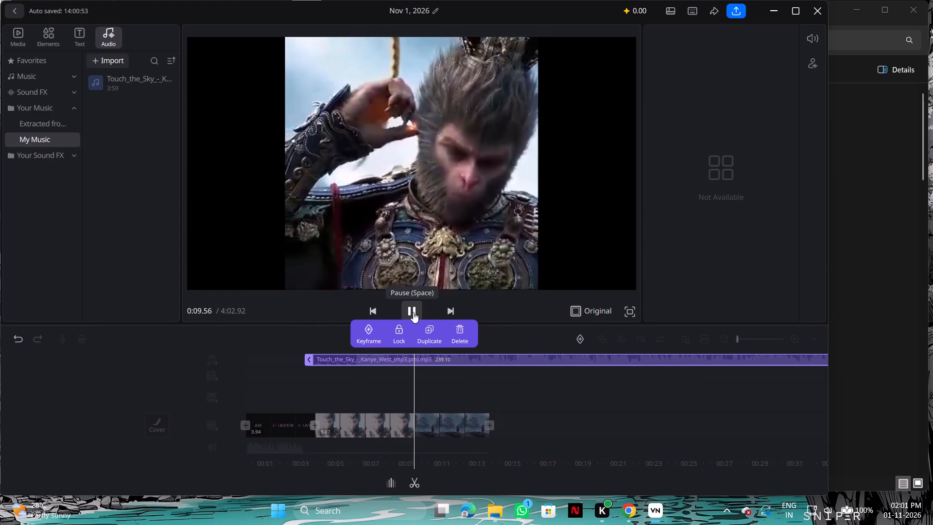
{"action": "left_click", "coordinate": [413, 312]}
{"action": "left_click_drag", "start_coordinate": [379, 362], "coordinate": [441, 367]}
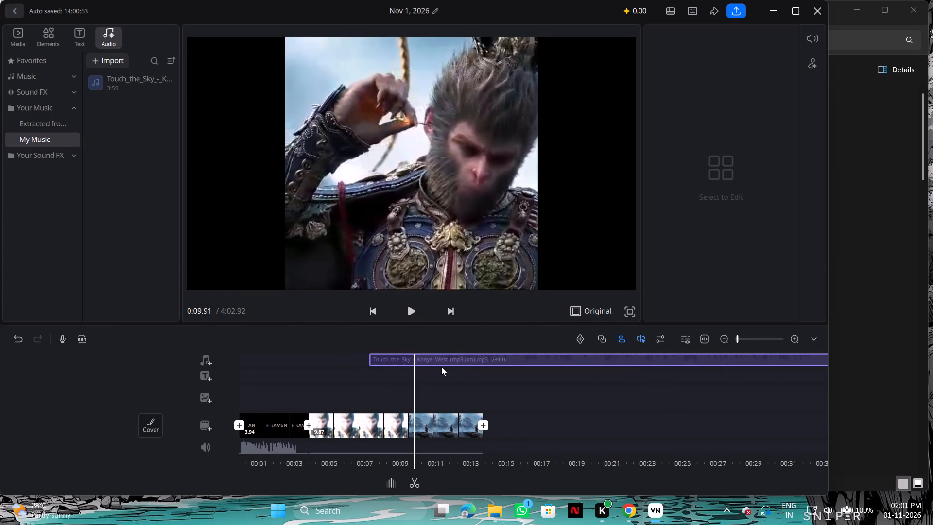
{"action": "left_click_drag", "start_coordinate": [441, 367], "coordinate": [441, 368]}
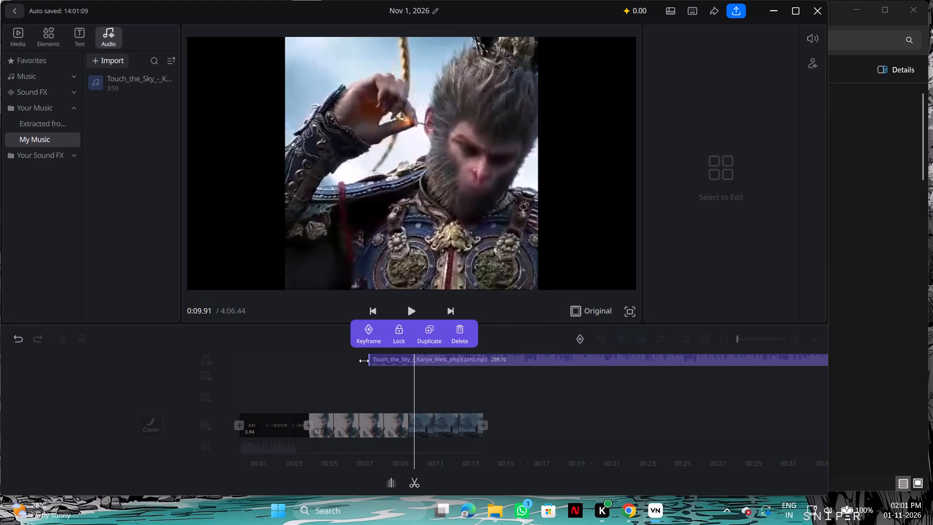
{"action": "left_click_drag", "start_coordinate": [367, 362], "coordinate": [371, 361]}
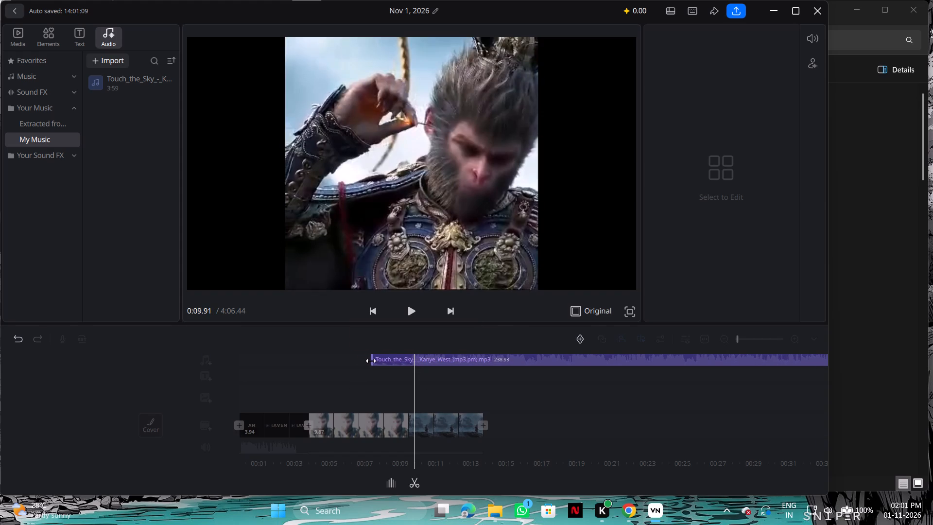
{"action": "left_click_drag", "start_coordinate": [371, 361], "coordinate": [403, 365]}
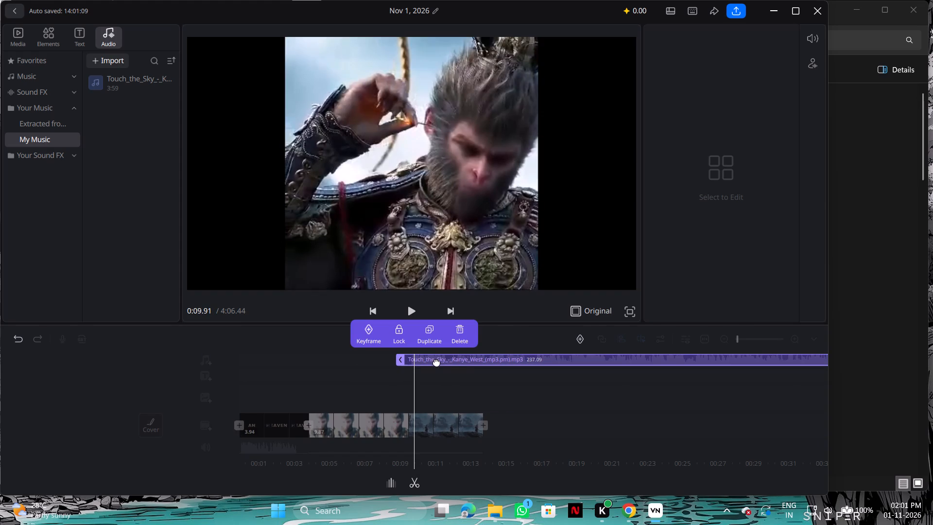
{"action": "left_click_drag", "start_coordinate": [461, 363], "coordinate": [381, 360]}
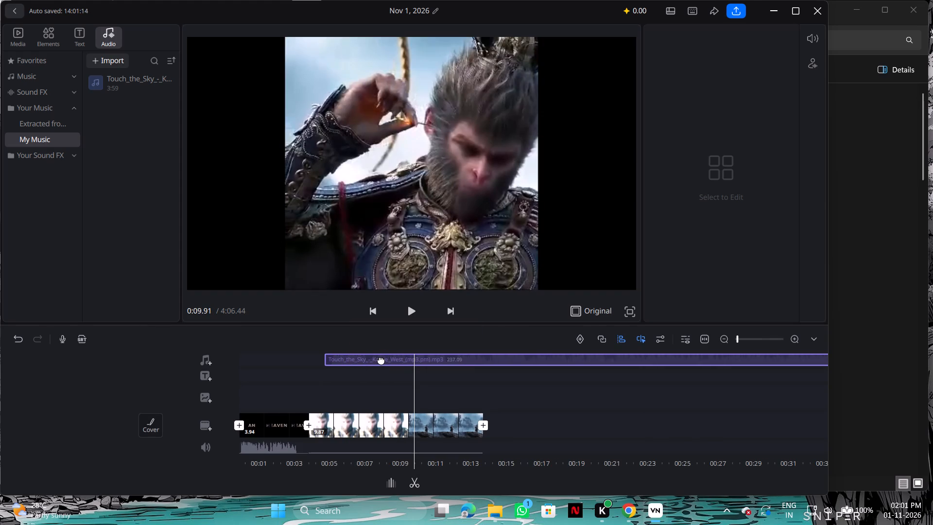
{"action": "left_click_drag", "start_coordinate": [381, 360], "coordinate": [367, 358]}
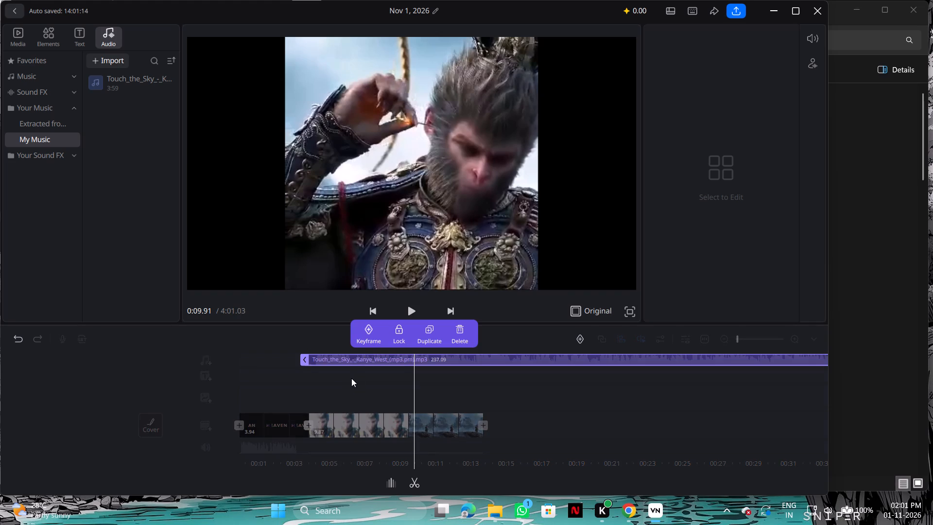
Play the edit from the start, trim the song's start to 236.35 seconds, and realign it with the gameplay clip's start.
{"action": "left_click_drag", "start_coordinate": [341, 393], "coordinate": [532, 389]}
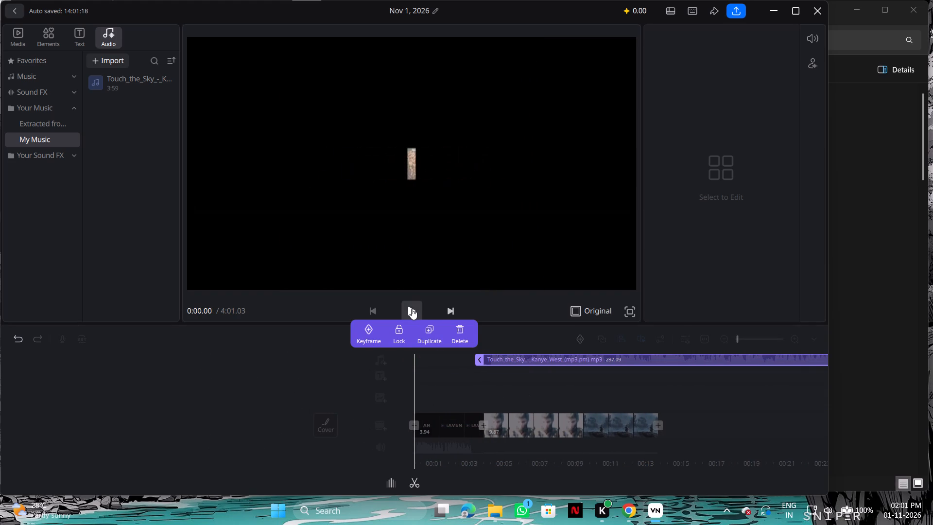
{"action": "left_click", "coordinate": [412, 309]}
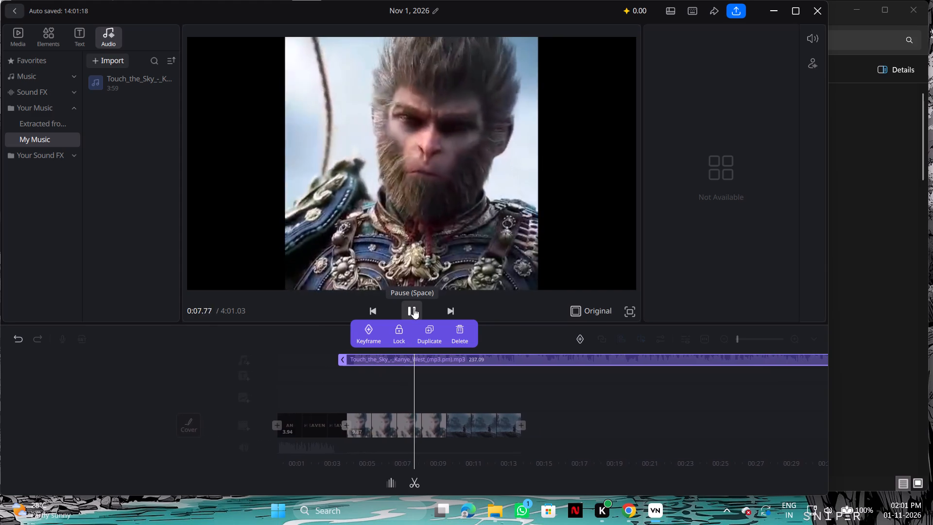
{"action": "left_click", "coordinate": [414, 308]}
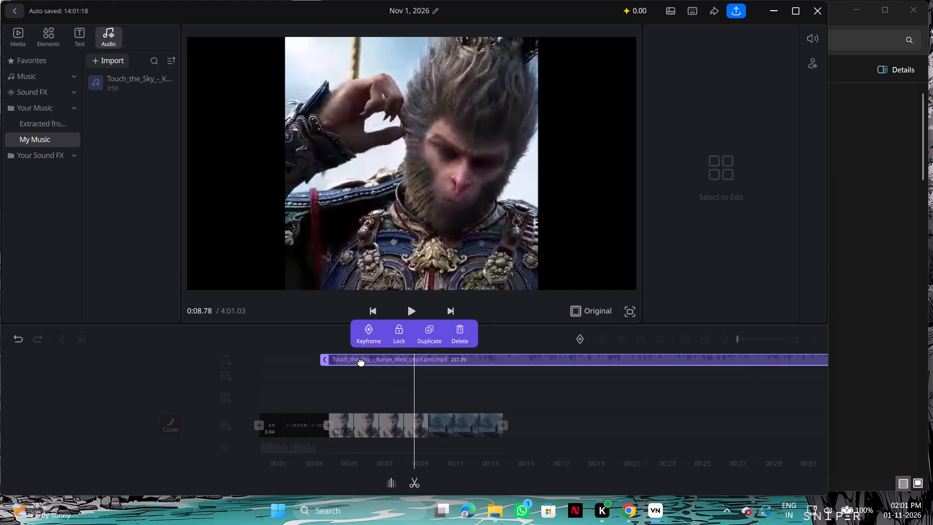
{"action": "left_click_drag", "start_coordinate": [361, 362], "coordinate": [372, 363]}
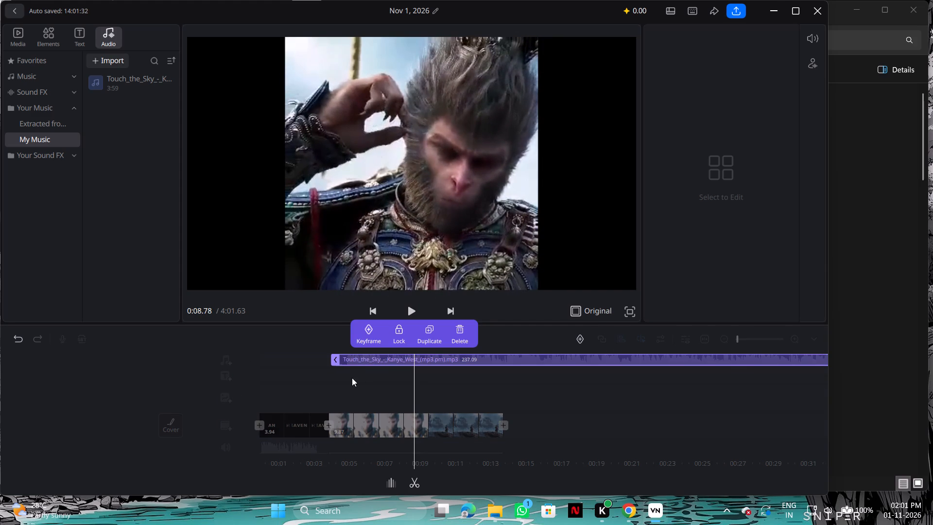
{"action": "left_click_drag", "start_coordinate": [336, 359], "coordinate": [349, 359]}
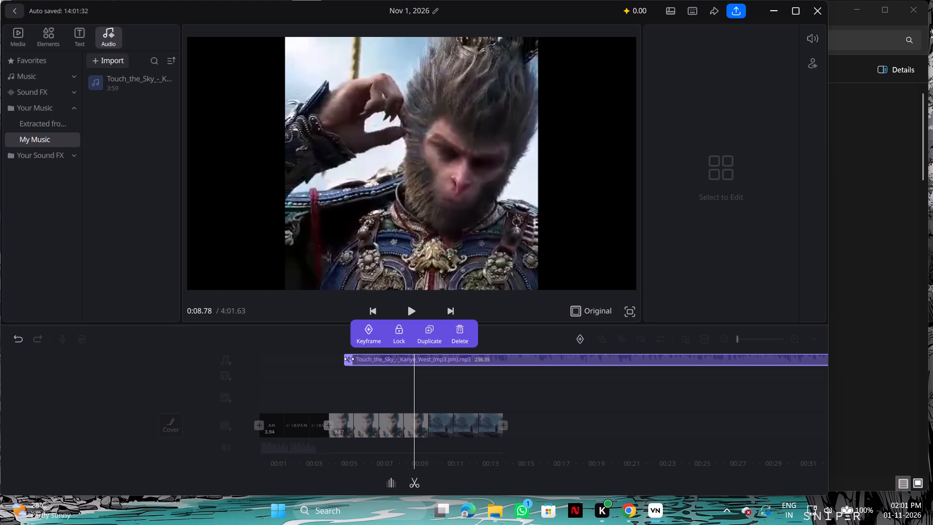
{"action": "left_click_drag", "start_coordinate": [394, 359], "coordinate": [369, 360]}
Play the join with the music and move the song to start at about 5 seconds, roughly one second into the gameplay.
{"action": "left_click_drag", "start_coordinate": [354, 398], "coordinate": [402, 400]}
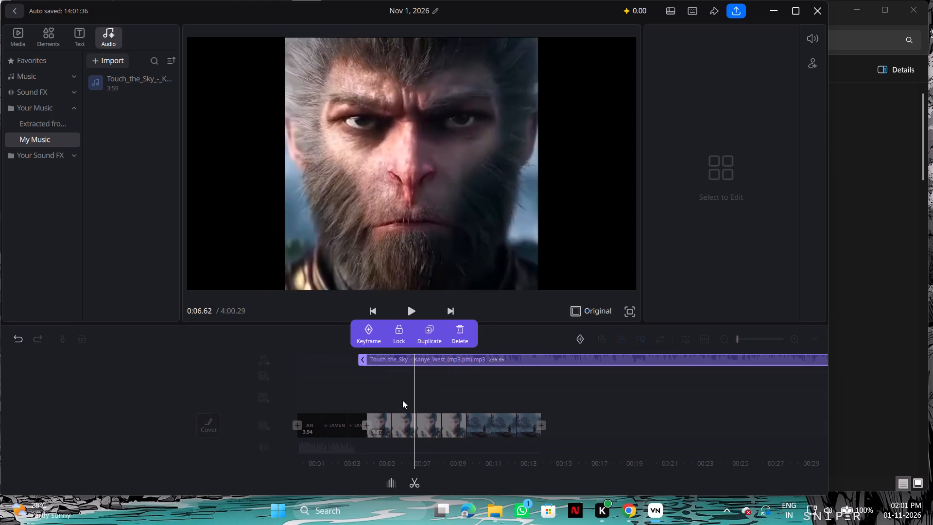
{"action": "left_click_drag", "start_coordinate": [402, 400], "coordinate": [463, 392]}
{"action": "left_click", "coordinate": [414, 315]}
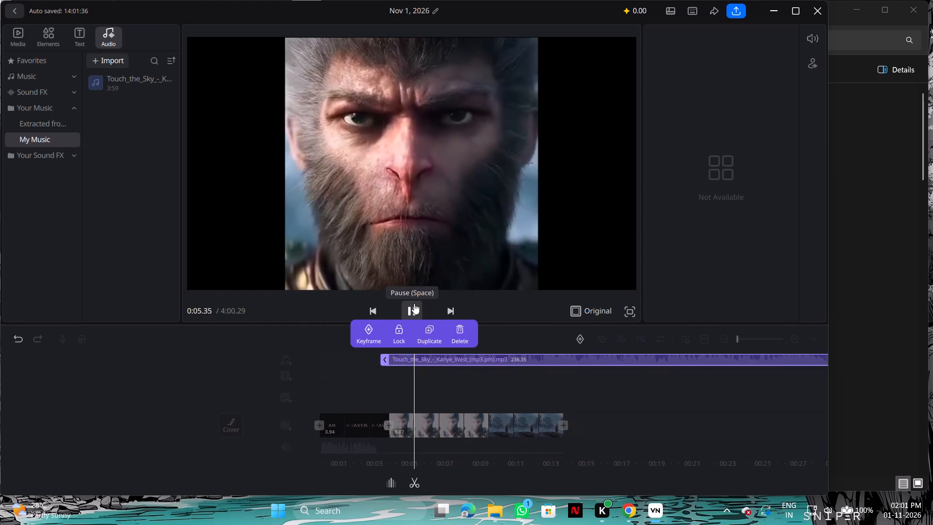
{"action": "left_click", "coordinate": [414, 303]}
{"action": "left_click_drag", "start_coordinate": [421, 358], "coordinate": [426, 358]}
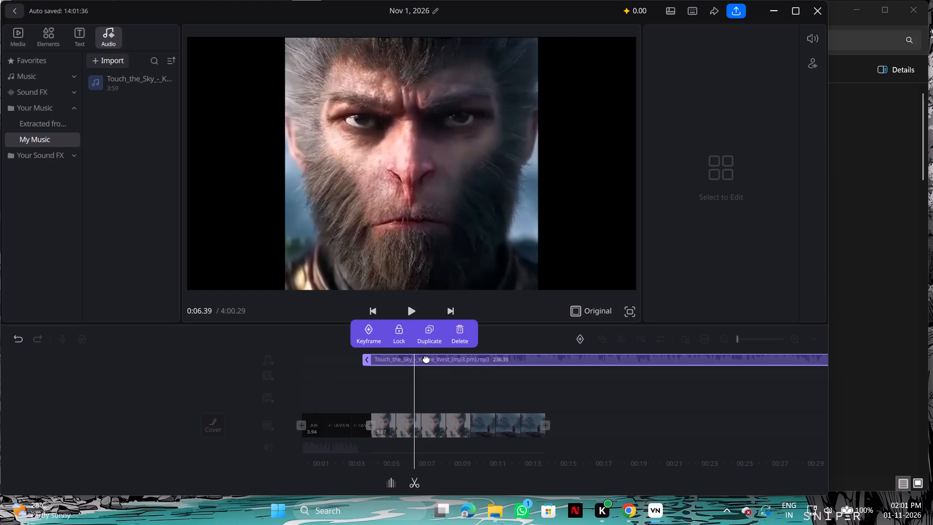
{"action": "left_click_drag", "start_coordinate": [426, 358], "coordinate": [440, 358]}
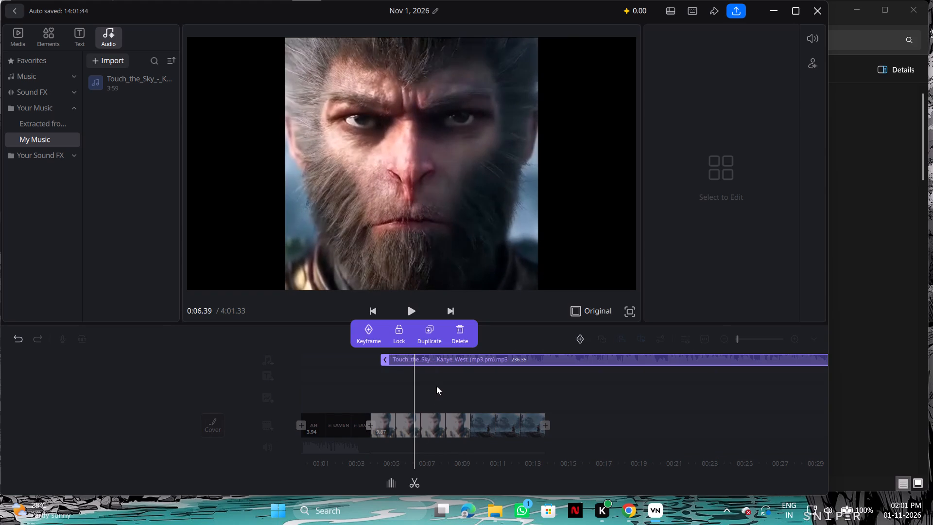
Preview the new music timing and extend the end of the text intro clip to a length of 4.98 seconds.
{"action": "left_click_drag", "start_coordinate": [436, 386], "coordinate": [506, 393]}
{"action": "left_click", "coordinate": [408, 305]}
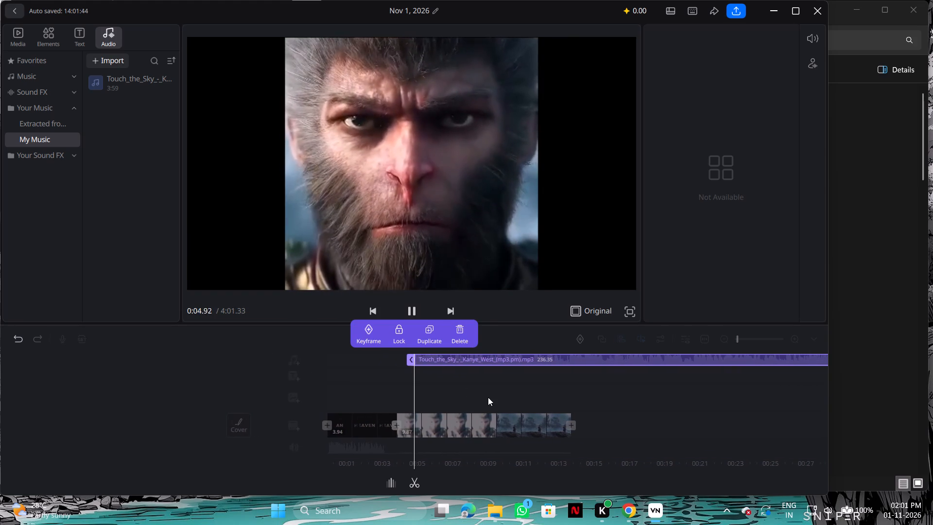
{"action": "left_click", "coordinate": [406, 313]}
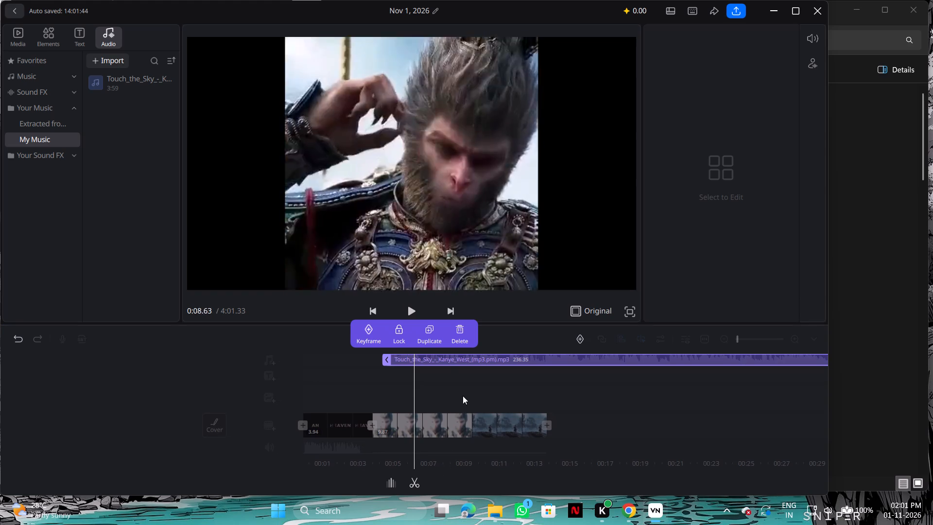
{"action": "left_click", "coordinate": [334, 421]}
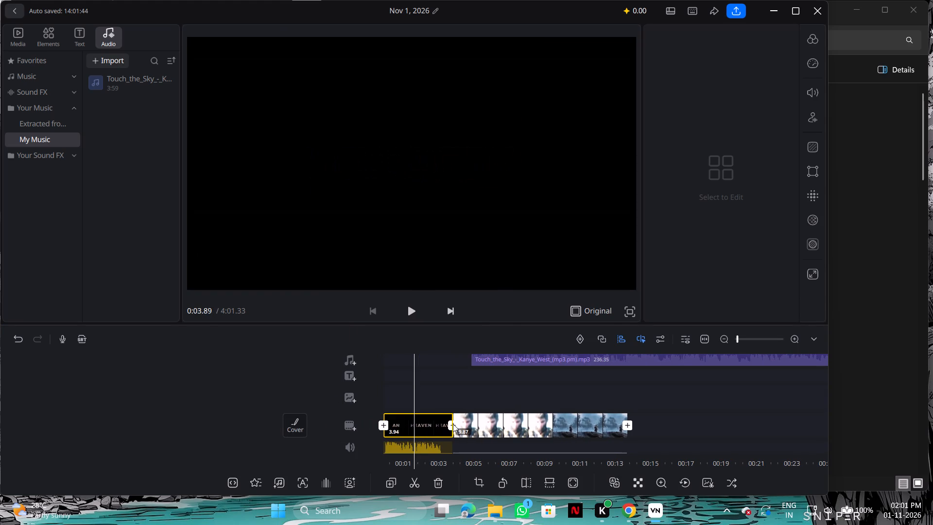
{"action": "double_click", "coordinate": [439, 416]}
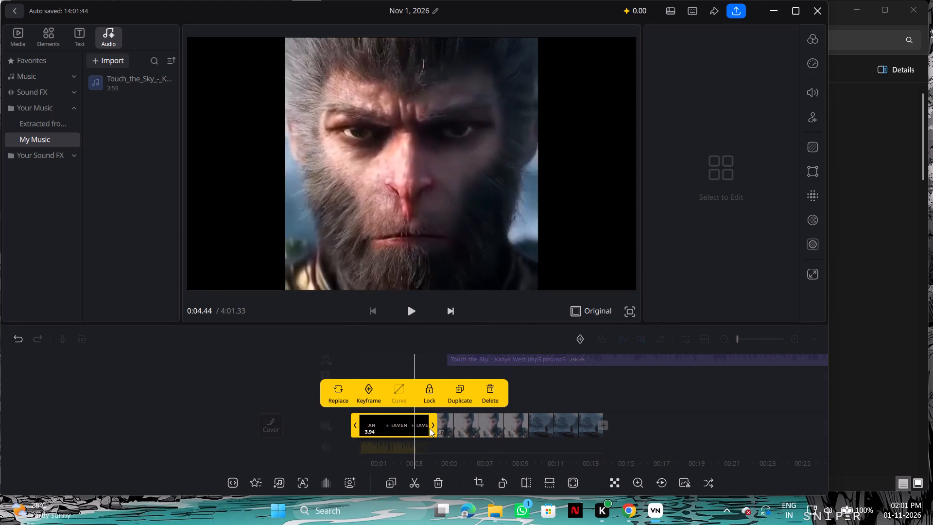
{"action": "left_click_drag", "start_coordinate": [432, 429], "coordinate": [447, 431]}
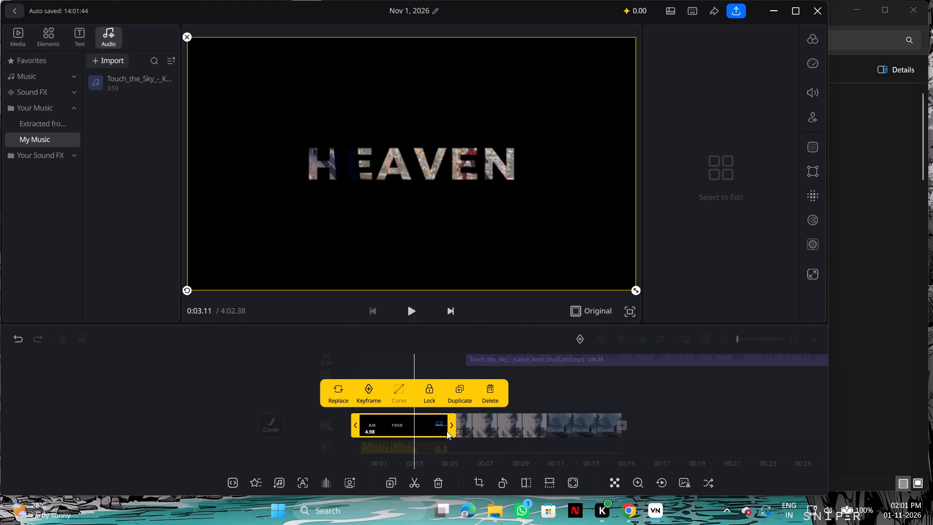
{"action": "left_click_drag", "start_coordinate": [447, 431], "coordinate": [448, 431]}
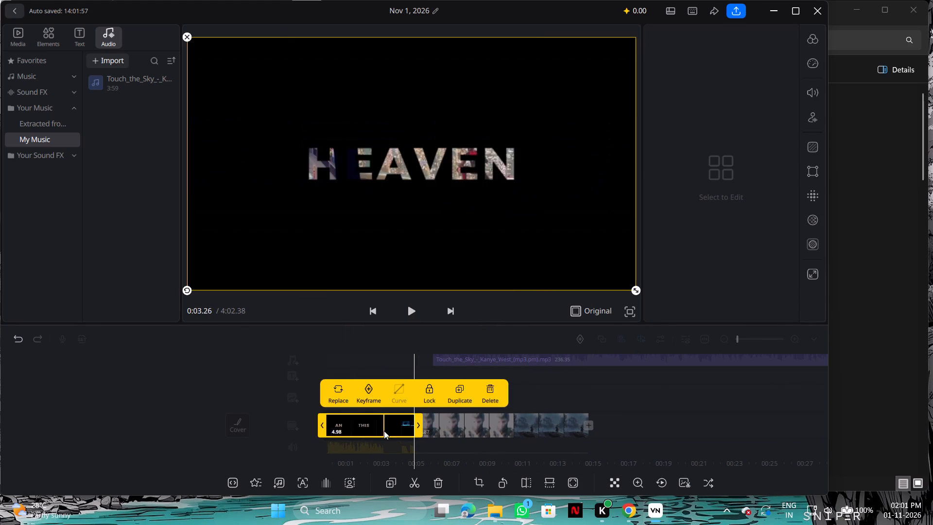
Play the edit from the intro into the gameplay, and extend the end of the text intro clip to a length of 6.71 seconds.
{"action": "left_click_drag", "start_coordinate": [384, 431], "coordinate": [426, 431]}
{"action": "left_click", "coordinate": [410, 314]}
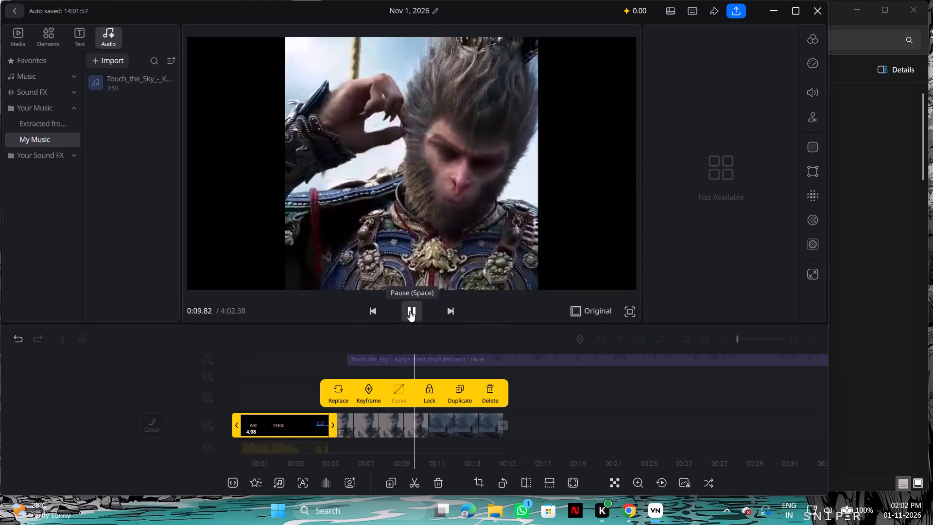
{"action": "left_click", "coordinate": [410, 311]}
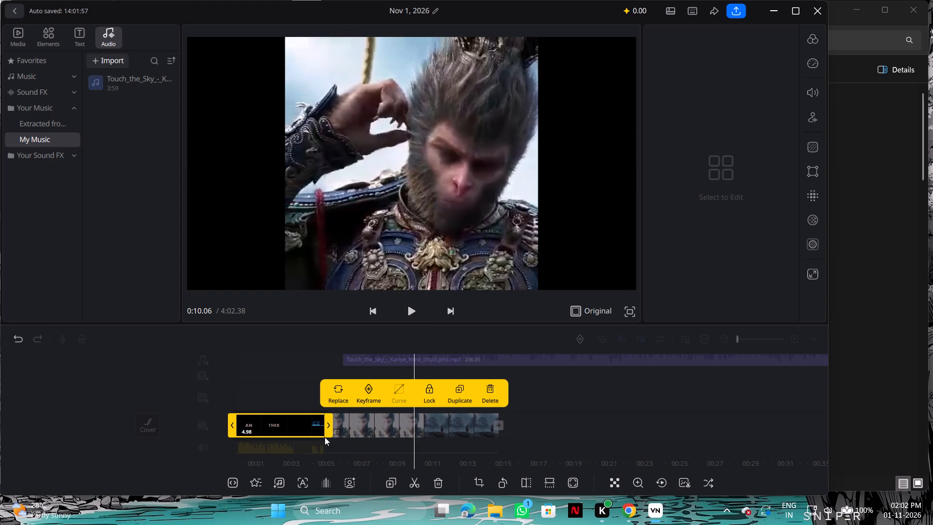
{"action": "left_click_drag", "start_coordinate": [328, 429], "coordinate": [358, 428]}
Extract the text intro clip's audio to the music track and extend its end about one second past the start of the gameplay clip.
{"action": "left_click", "coordinate": [284, 485]}
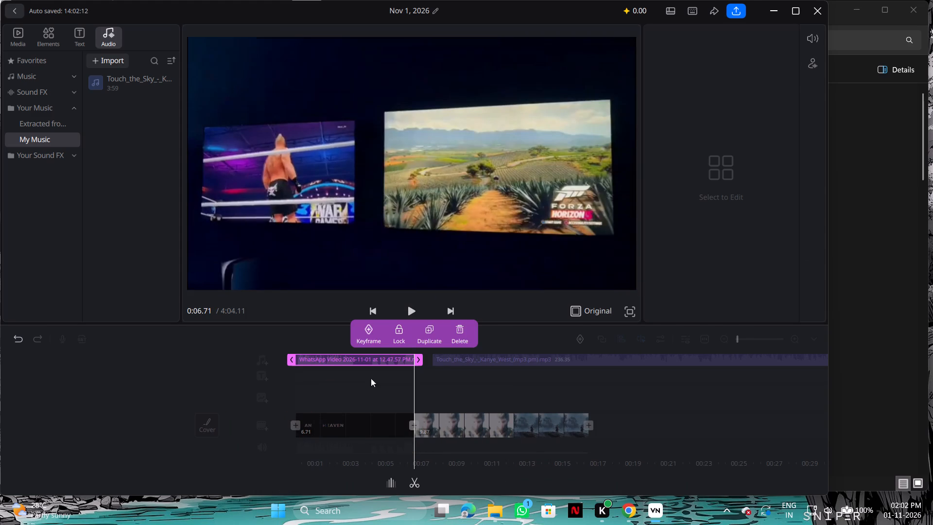
{"action": "left_click_drag", "start_coordinate": [379, 360], "coordinate": [369, 385]}
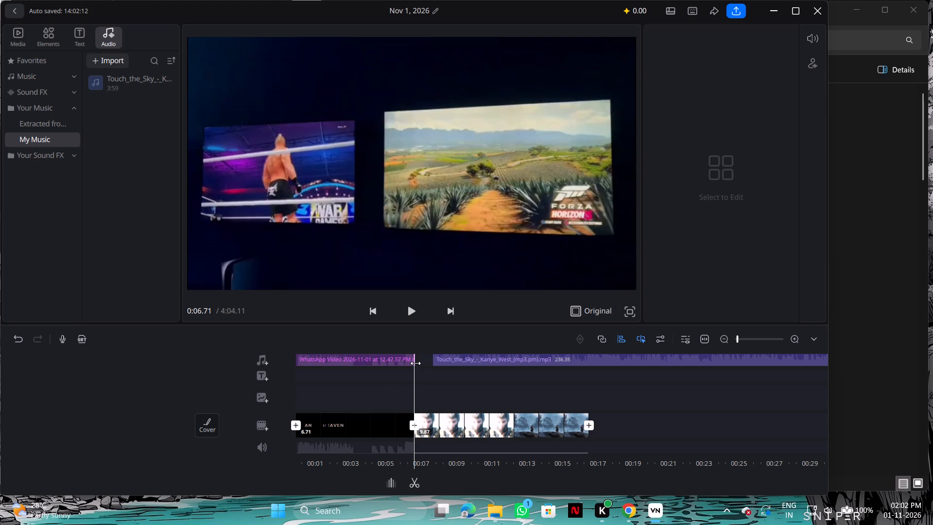
{"action": "left_click_drag", "start_coordinate": [416, 363], "coordinate": [467, 363]}
{"action": "left_click_drag", "start_coordinate": [467, 363], "coordinate": [472, 363]}
{"action": "left_click", "coordinate": [413, 422]}
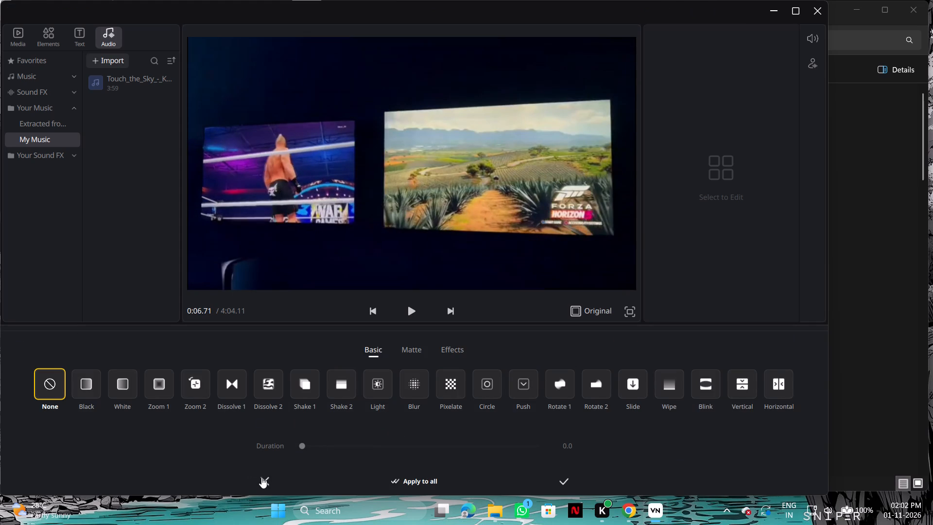
{"action": "left_click", "coordinate": [263, 477]}
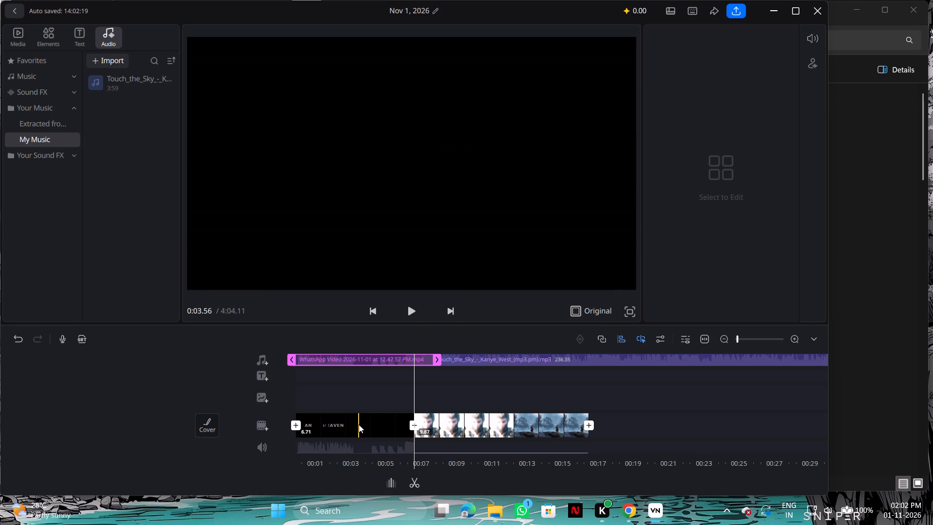
Trim the end of the text intro clip to a length of 3.96 seconds.
{"action": "double_click", "coordinate": [359, 424]}
{"action": "left_click_drag", "start_coordinate": [475, 425], "coordinate": [452, 428]}
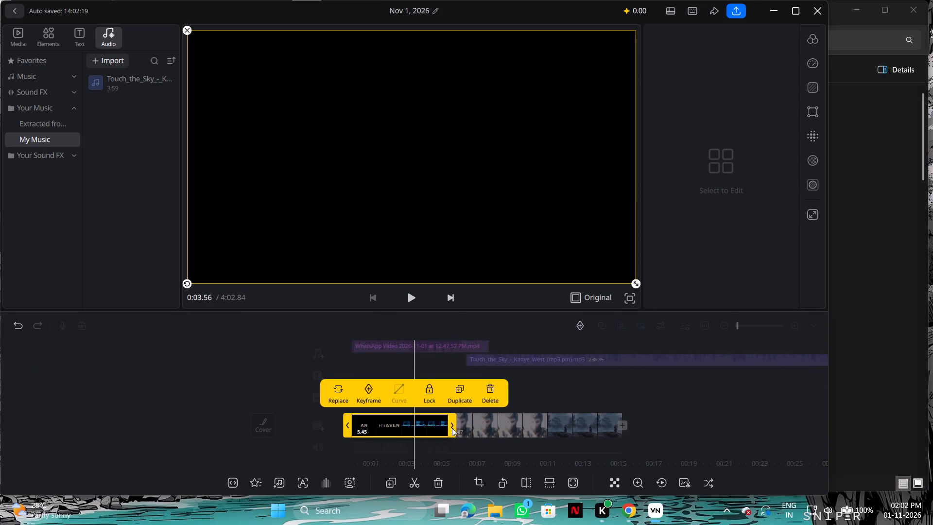
{"action": "left_click_drag", "start_coordinate": [452, 428], "coordinate": [450, 428]}
{"action": "left_click_drag", "start_coordinate": [417, 425], "coordinate": [413, 425]}
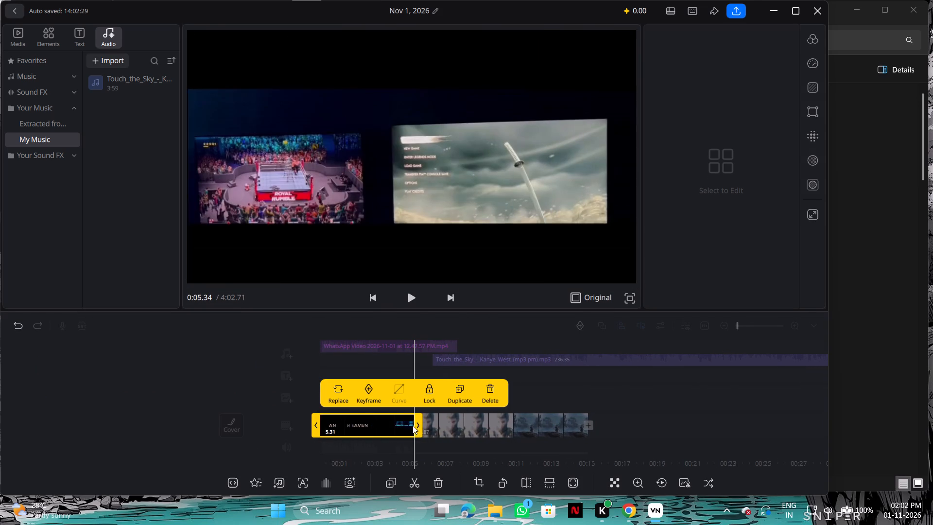
{"action": "left_click_drag", "start_coordinate": [413, 425], "coordinate": [393, 425]}
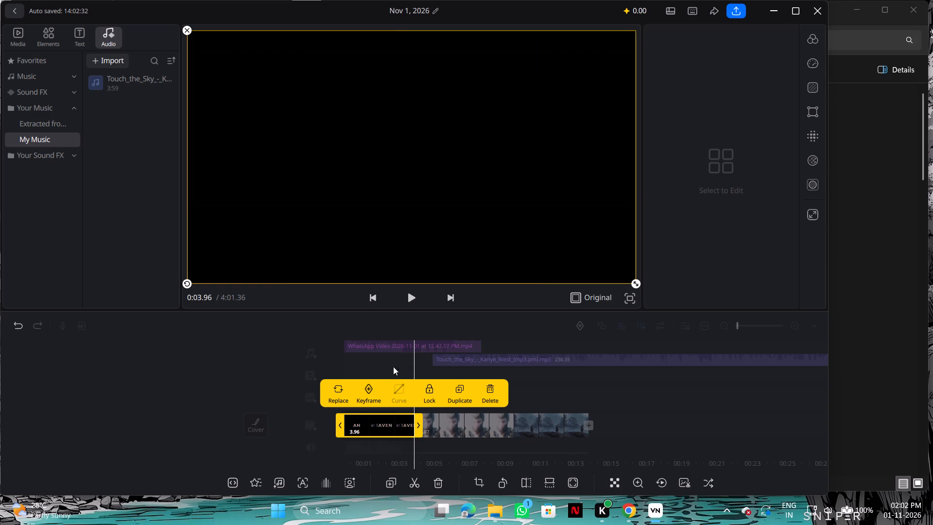
Play the whole edit from the start to check the intro, gameplay and music timing.
{"action": "left_click_drag", "start_coordinate": [381, 364], "coordinate": [484, 362]}
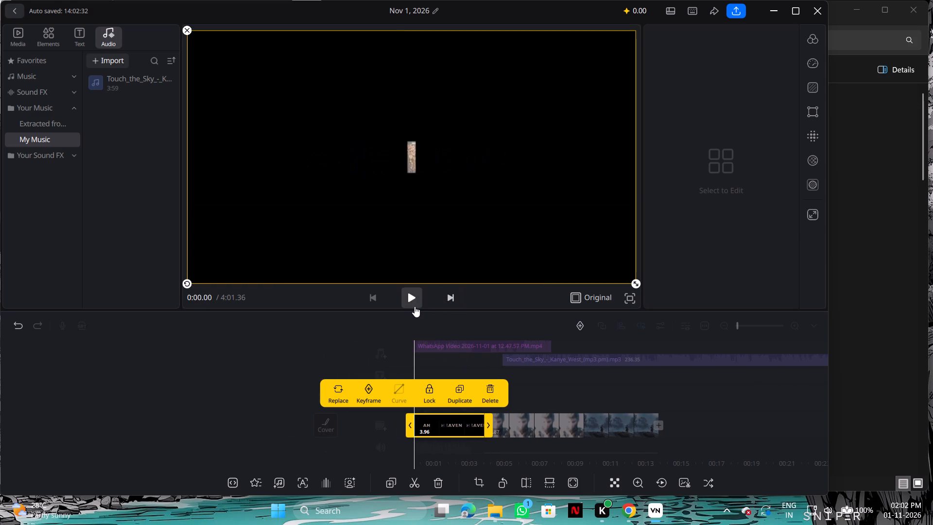
{"action": "left_click", "coordinate": [414, 306]}
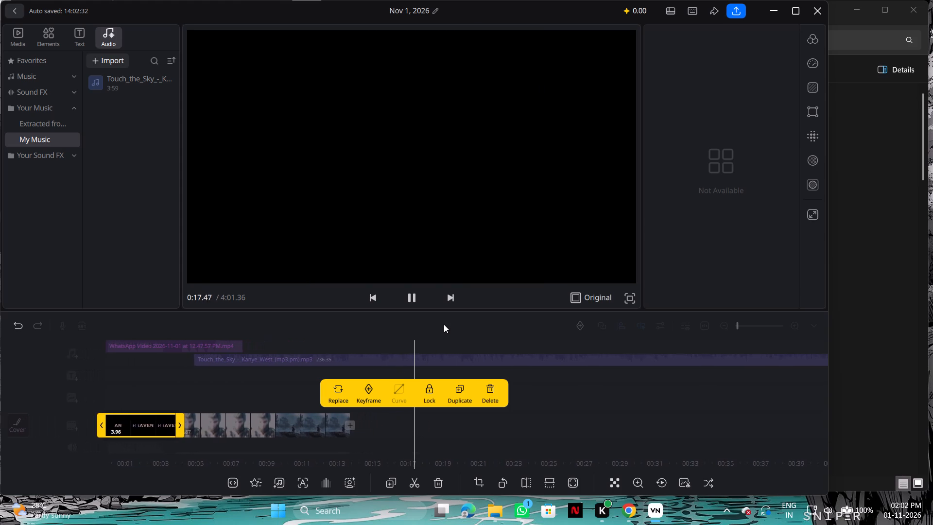
{"action": "left_click", "coordinate": [408, 298]}
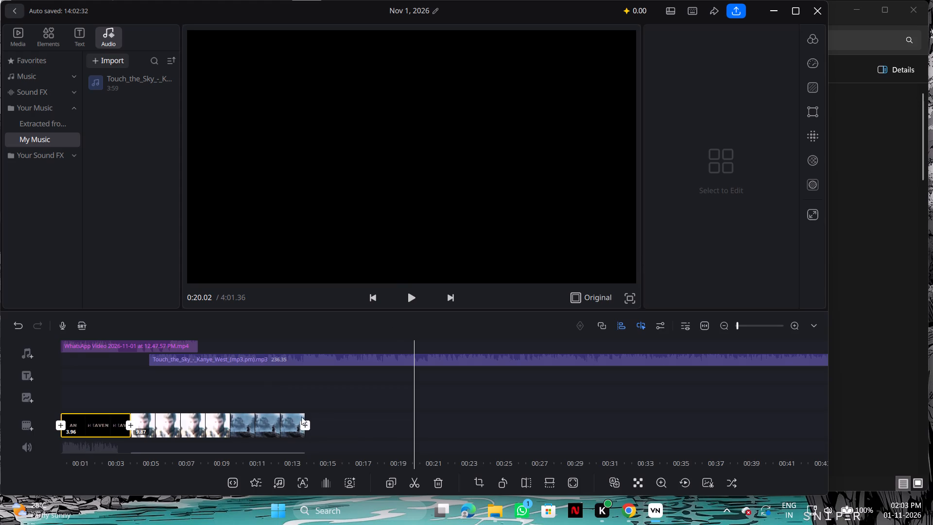
Try the Circle transition between the text intro and gameplay clips, and replace it with Vertical at a duration of 0.8.
{"action": "left_click_drag", "start_coordinate": [371, 437], "coordinate": [932, 516]}
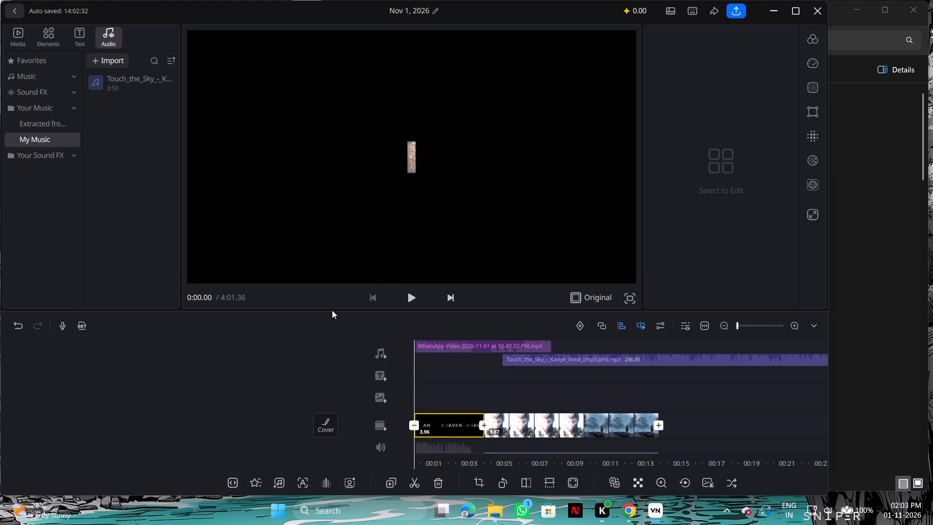
{"action": "left_click_drag", "start_coordinate": [243, 379], "coordinate": [355, 247]}
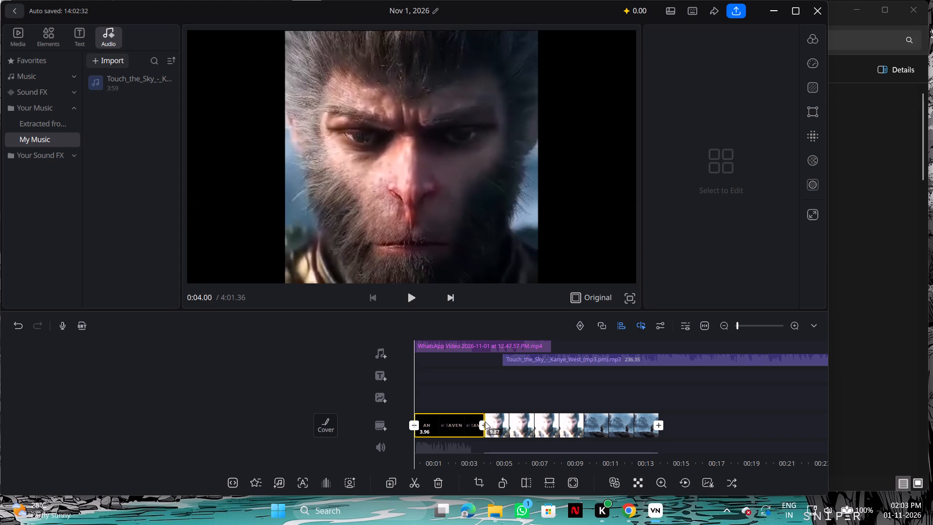
{"action": "left_click", "coordinate": [484, 426]}
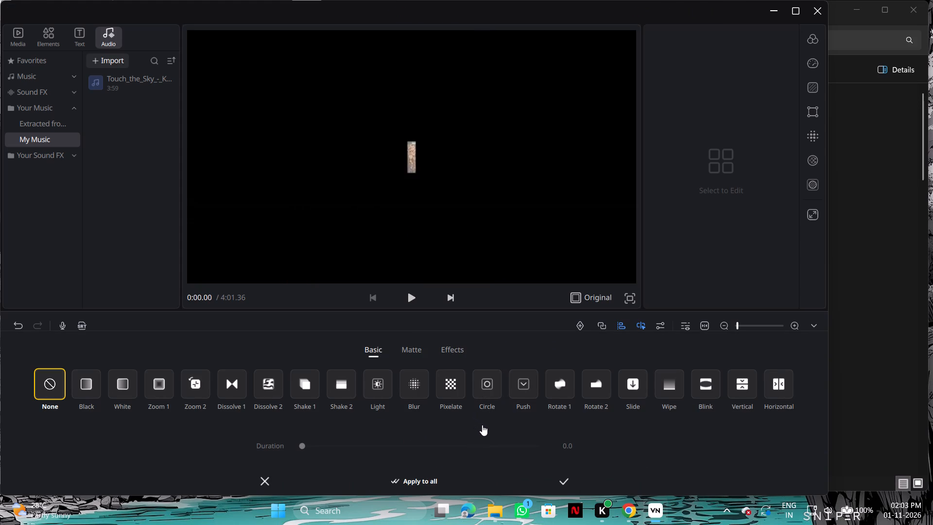
{"action": "left_click", "coordinate": [482, 425]}
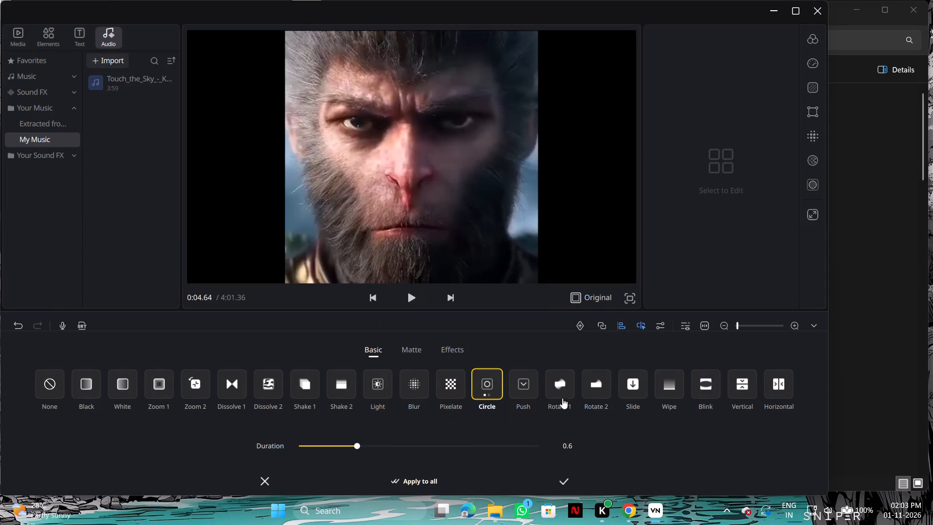
{"action": "left_click", "coordinate": [744, 388]}
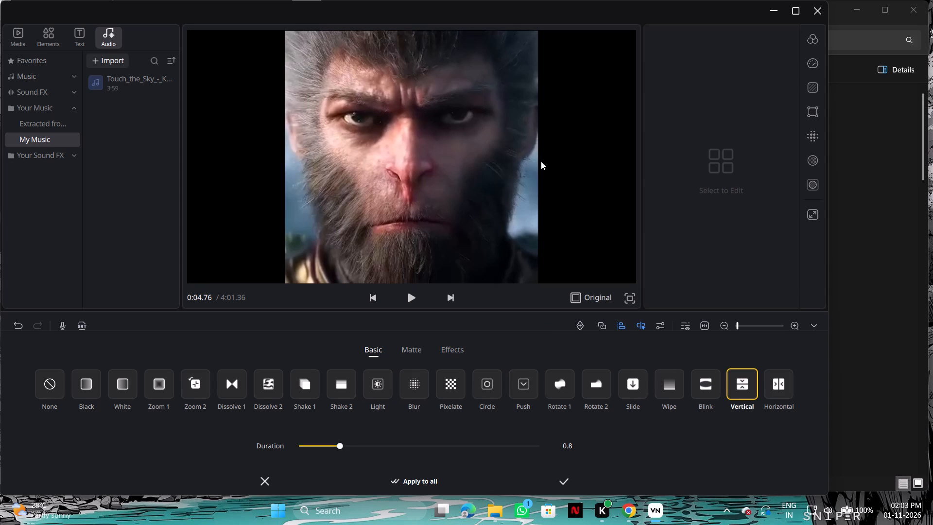
Play the edit from the Vertical transition into the gameplay clip to check the transition and music.
{"action": "key", "text": "ctrl+shift+super+b"}
{"action": "left_click", "coordinate": [410, 296]}
{"action": "left_click", "coordinate": [412, 297]}
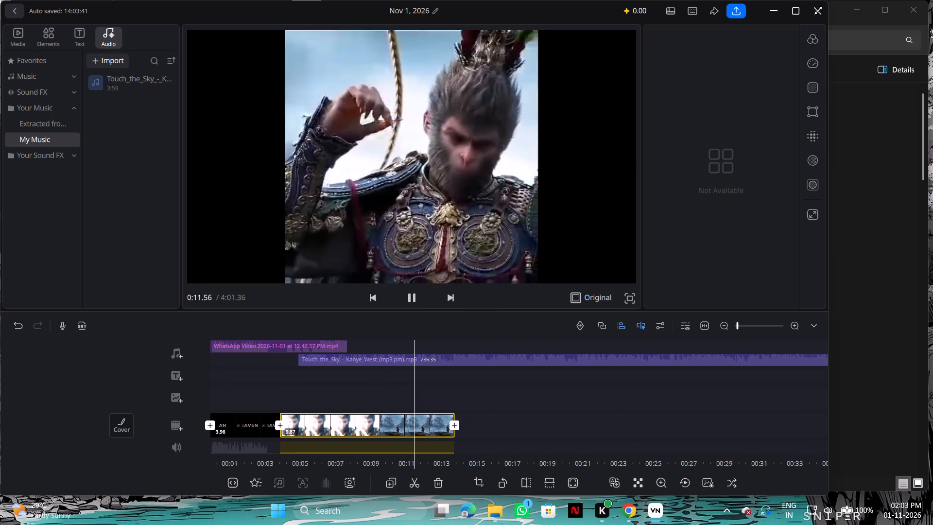